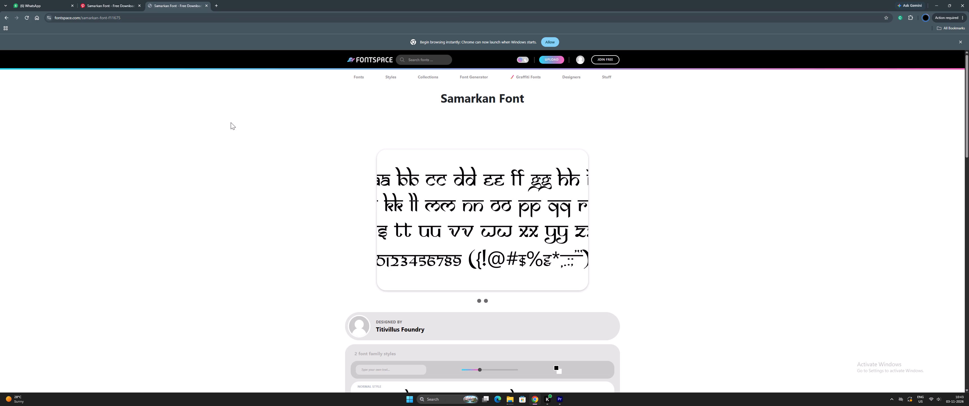
Download the free Samarkan font from its FontSpace page.
scroll(549, 200, down, 1)
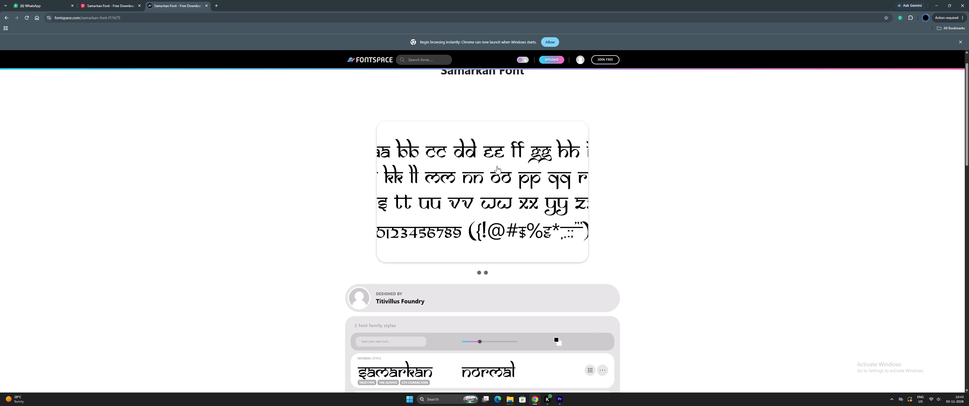
scroll(496, 166, down, 5)
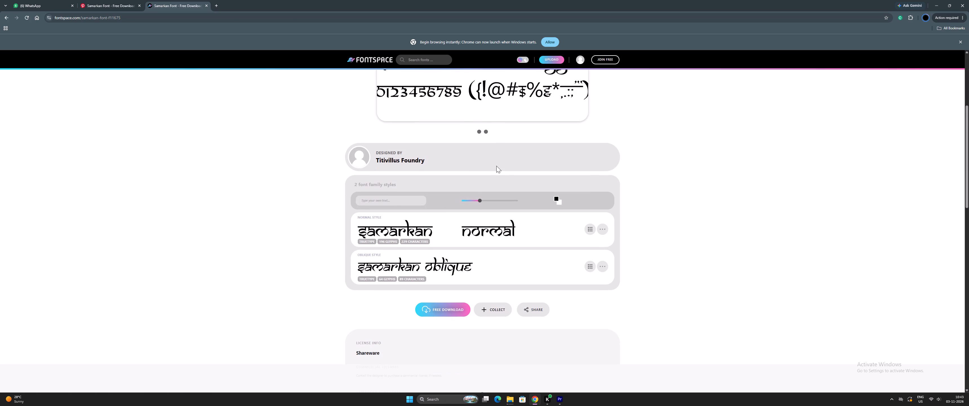
scroll(496, 166, down, 2)
click(428, 257)
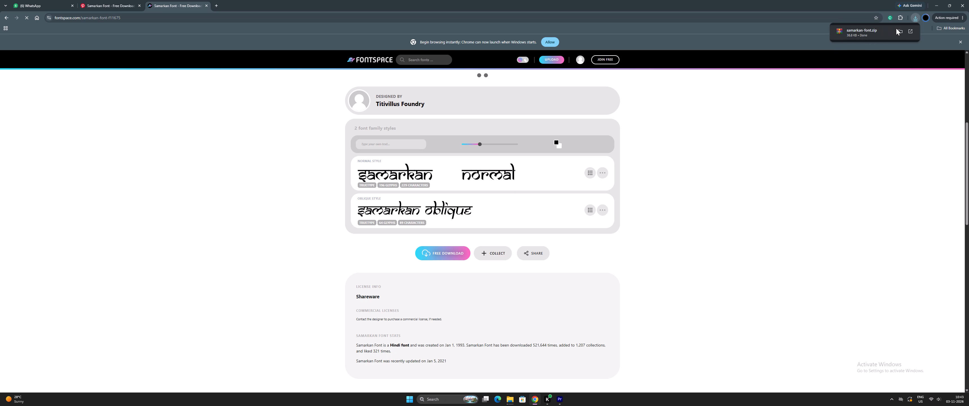
Extract the downloaded samarkan-font archive into its own samarkan-font folder and look through the extracted files.
click(901, 30)
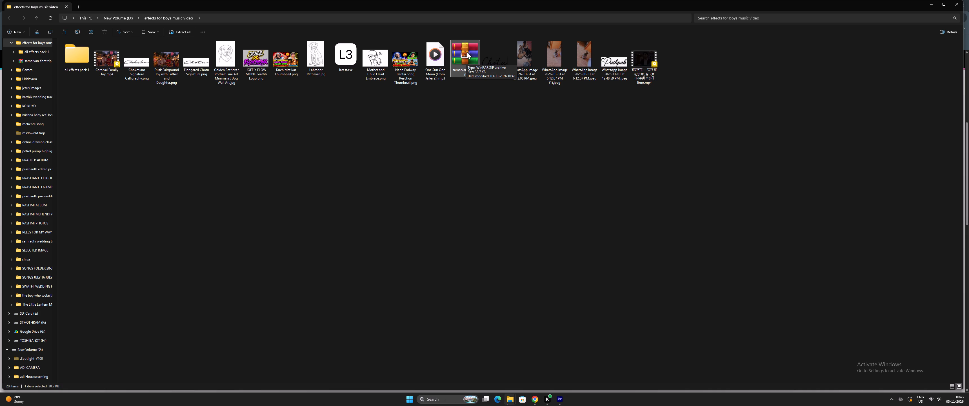
right_click(466, 53)
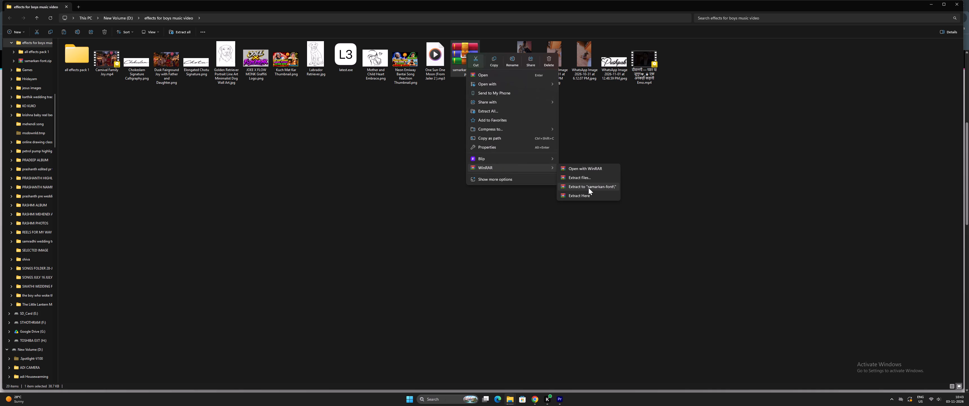
click(588, 188)
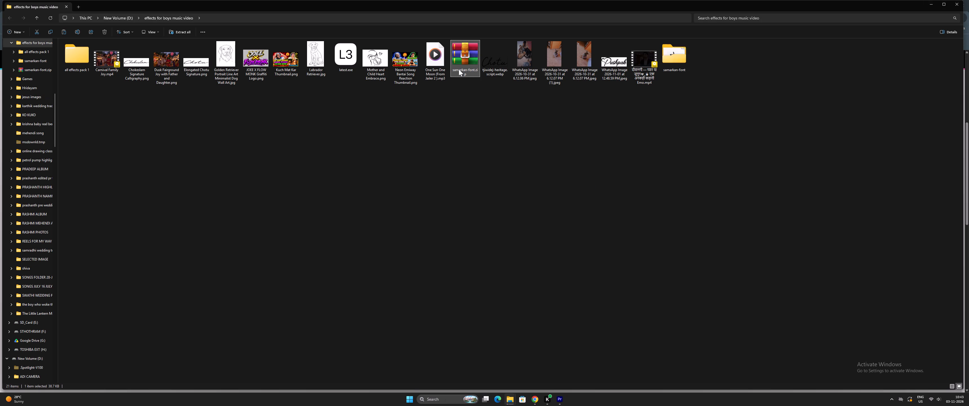
click(679, 48)
double_click(679, 57)
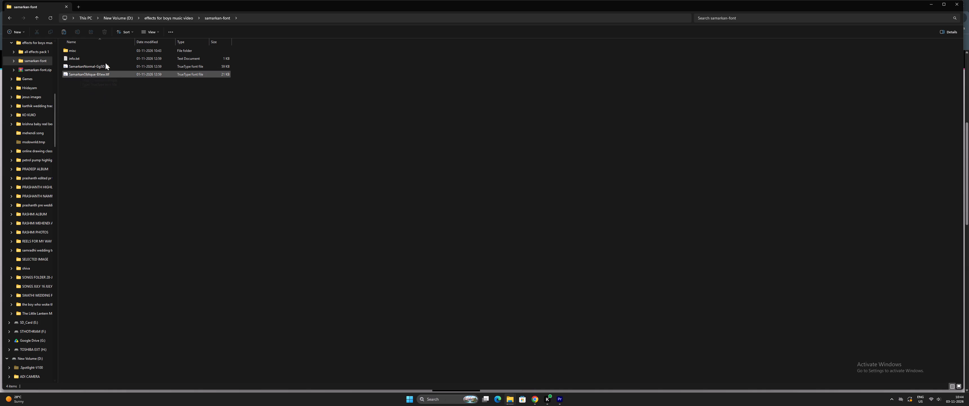
click(38, 16)
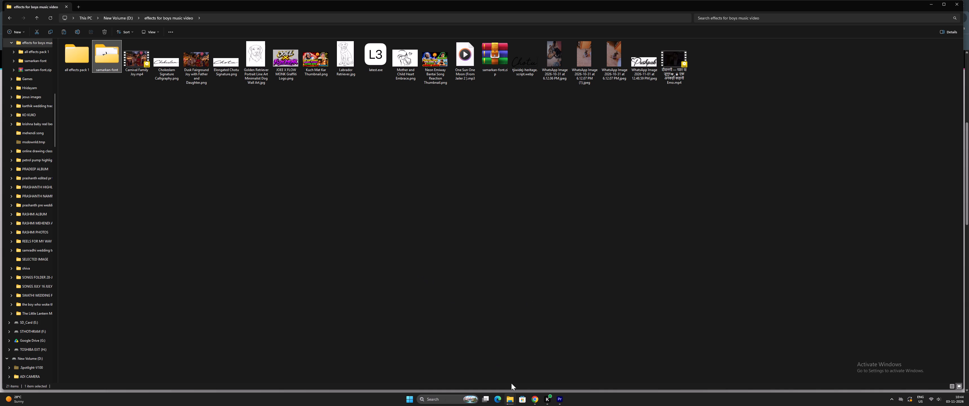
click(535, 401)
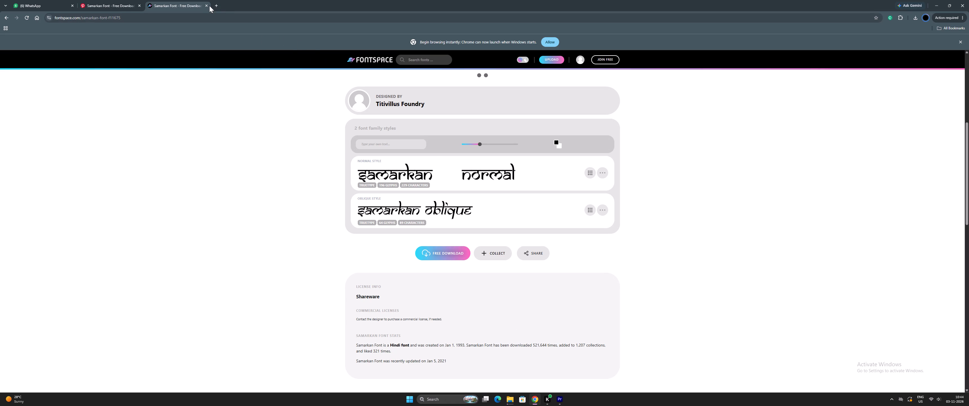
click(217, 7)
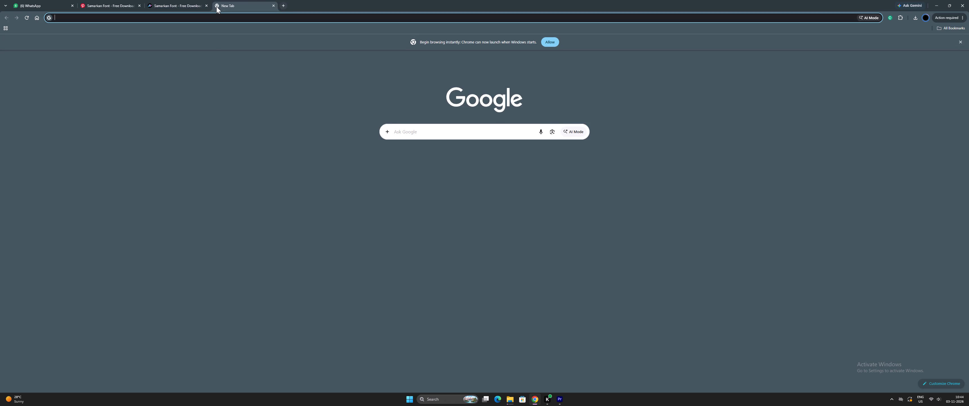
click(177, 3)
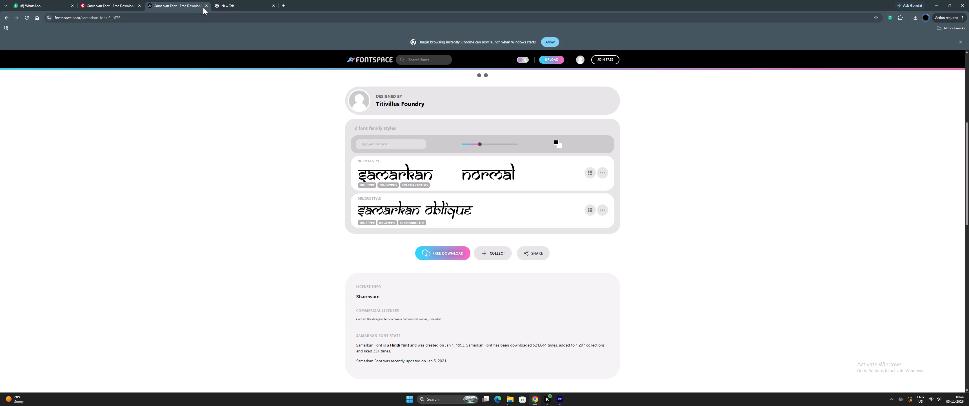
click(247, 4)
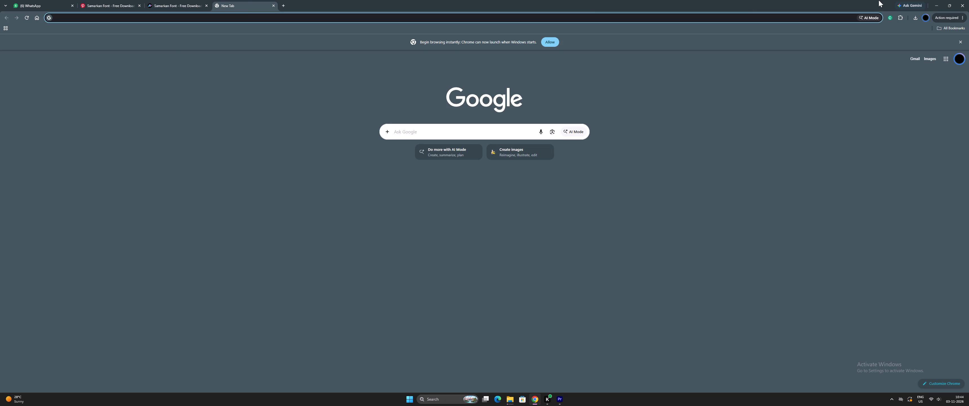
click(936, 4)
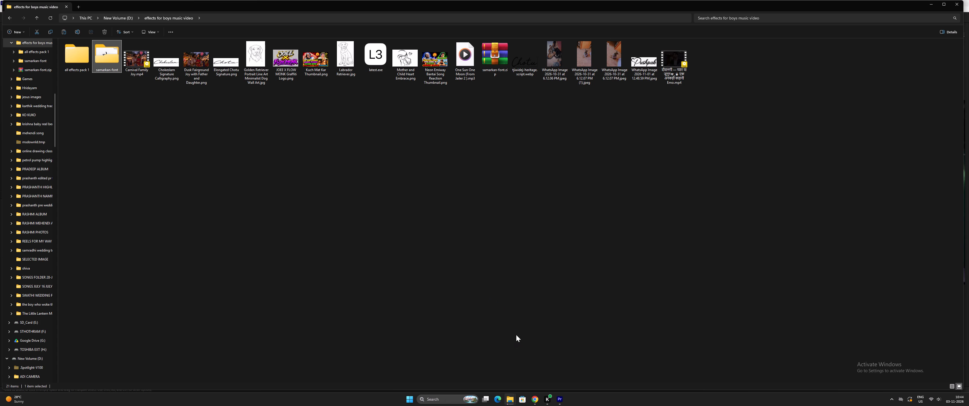
Switch to Premiere Pro and play back the section around the raincoat and fist shots in the music video sequence.
click(560, 398)
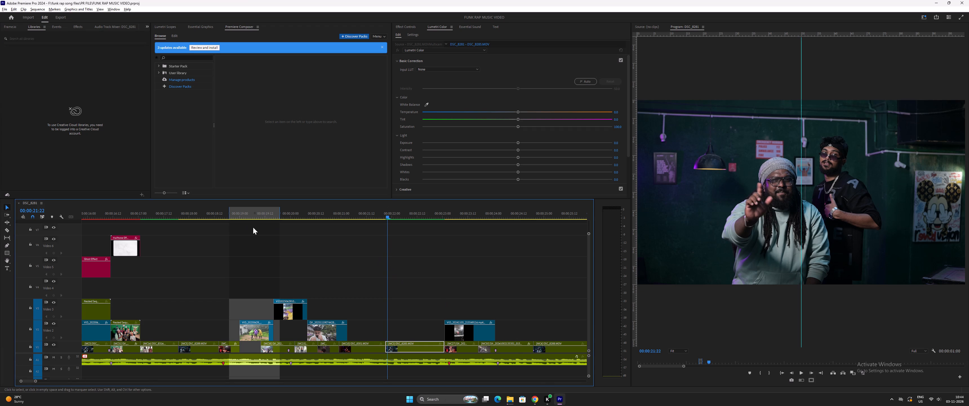
click(222, 213)
key(space)
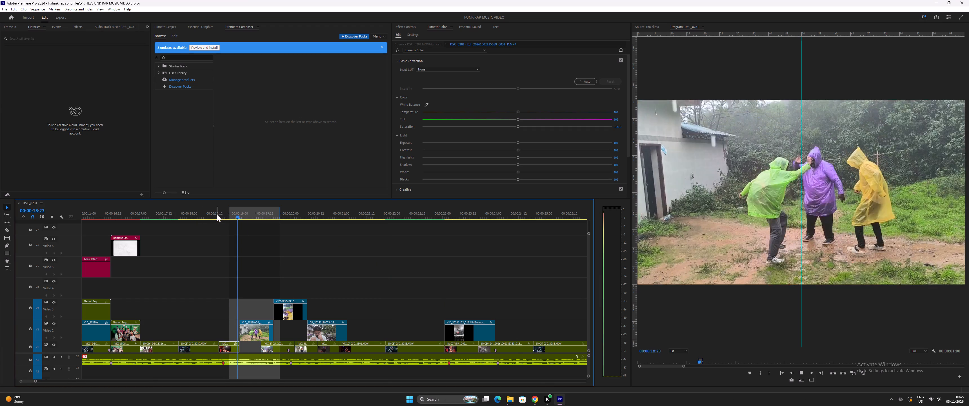
key(space)
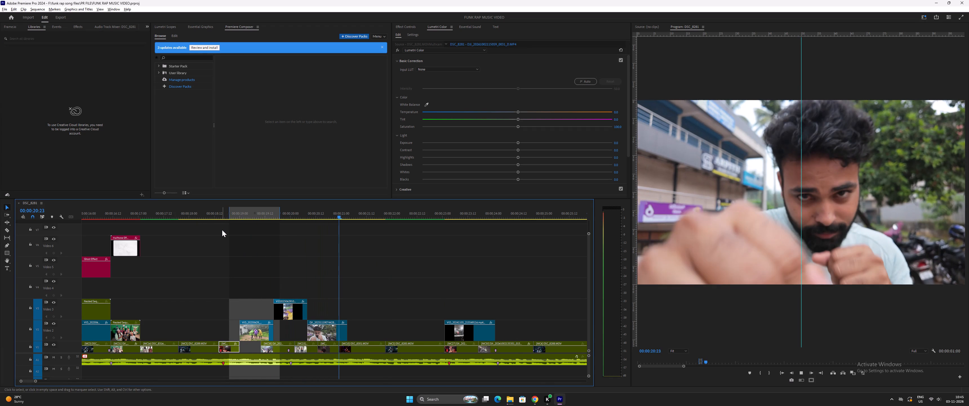
click(324, 214)
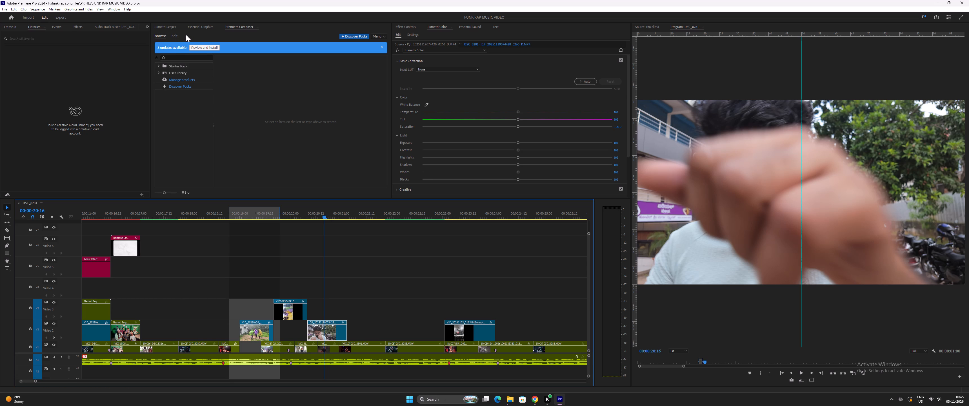
Move the playhead to the empty stretch of the sequence at 00:03:09:04.
key(minus)
key(minus)
key(minus)
key(minus)
key(minus)
key(minus)
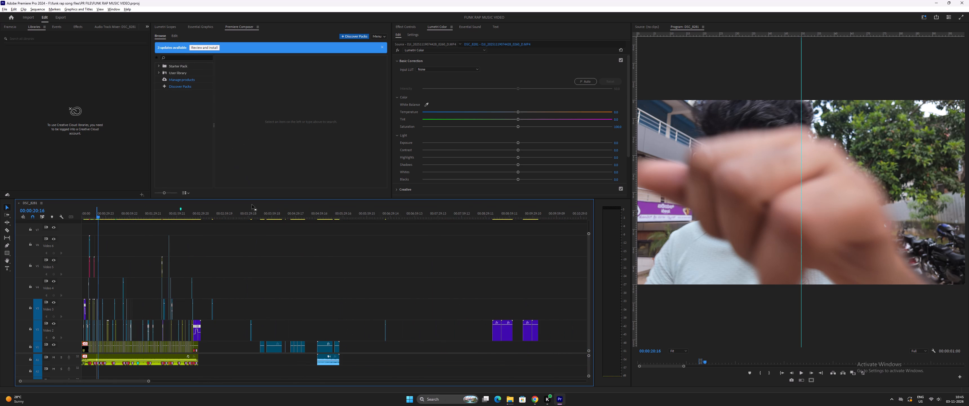
click(232, 215)
key(equal)
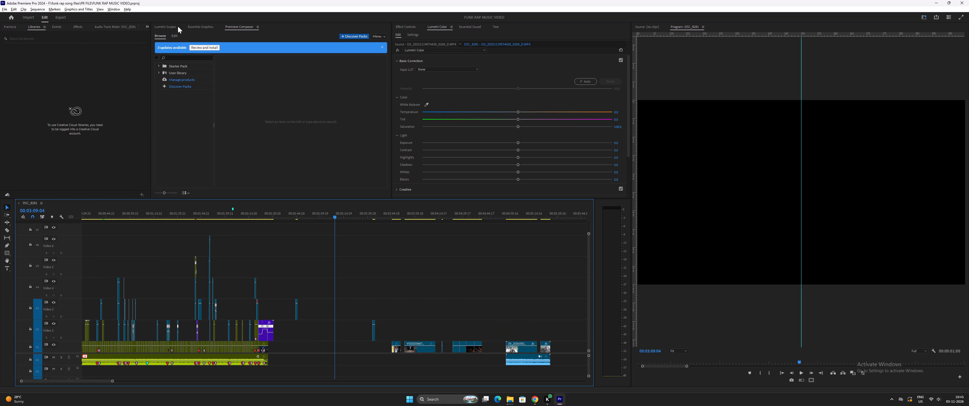
Browse the Essential Graphics local templates folder by folder, including Assets, Camera Shake Presets and Fisheye Lens Effects.
click(204, 27)
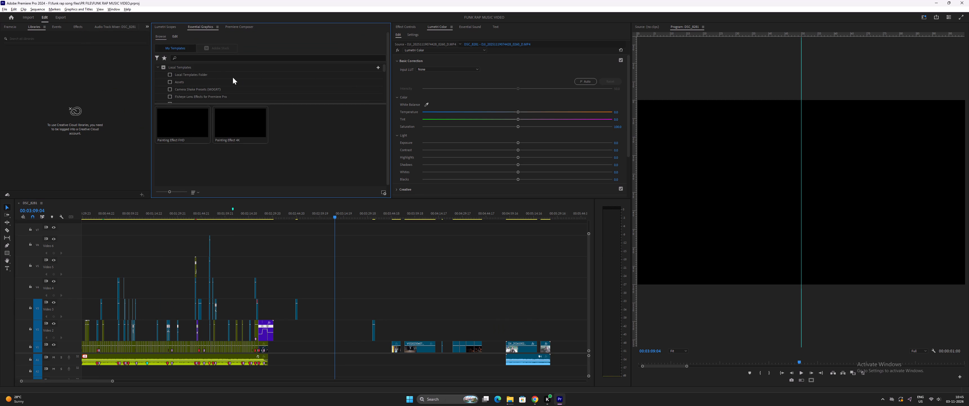
scroll(177, 79, down, 2)
scroll(167, 76, up, 3)
click(168, 74)
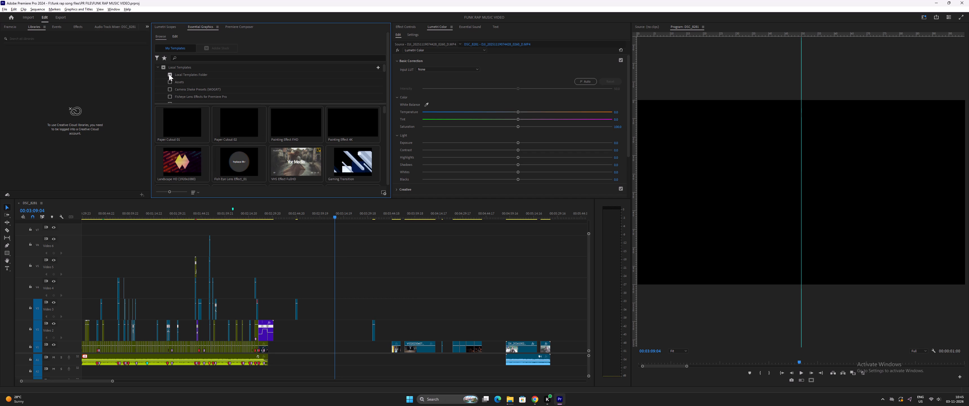
click(170, 74)
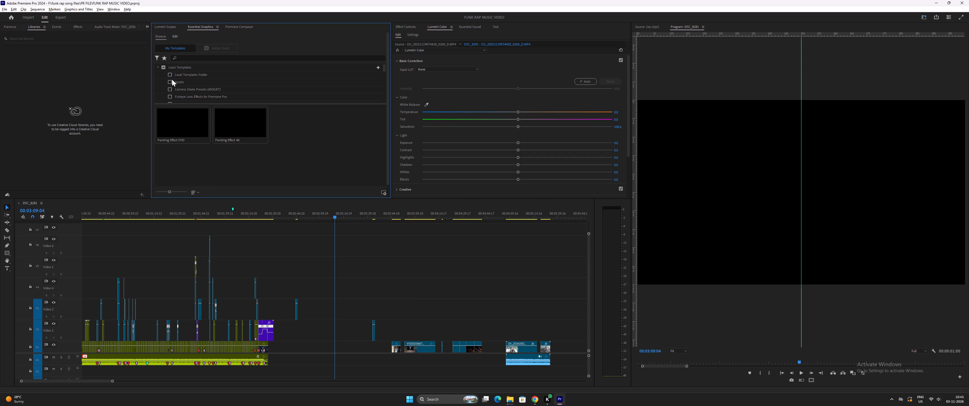
click(171, 81)
click(168, 80)
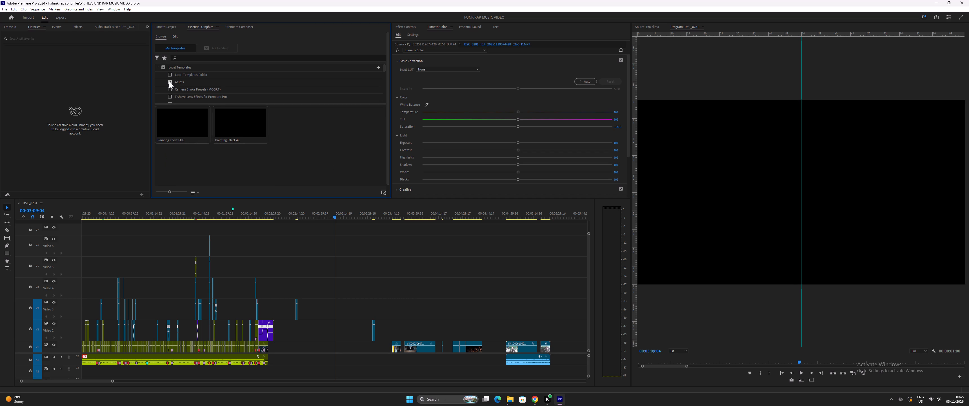
click(169, 81)
click(169, 89)
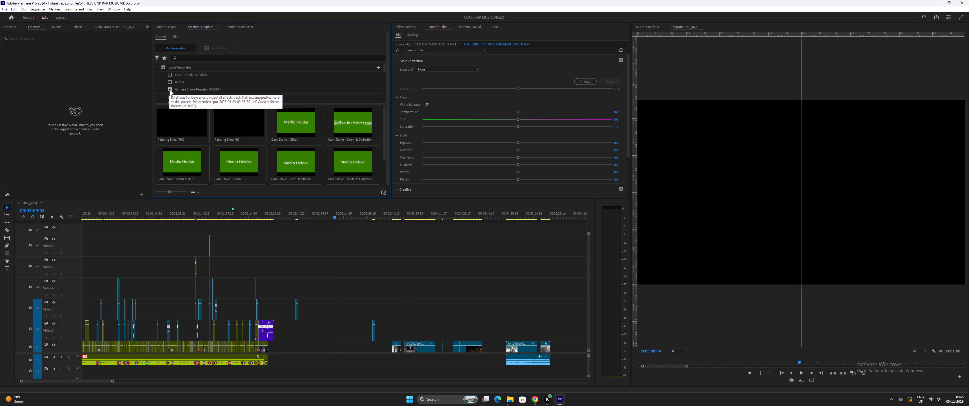
click(169, 89)
scroll(171, 89, down, 2)
click(168, 90)
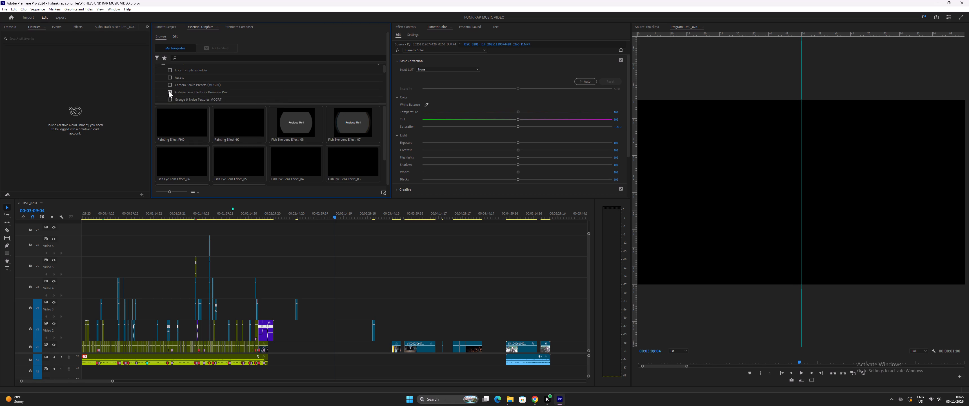
scroll(185, 91, down, 7)
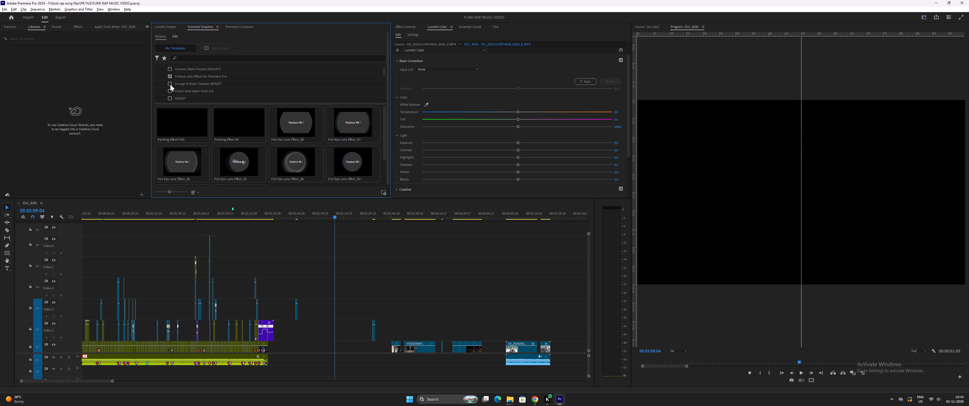
Filter the templates to the Grunge & Noise Textures folder instead of the fisheye effects and look through its textures.
click(170, 84)
click(170, 77)
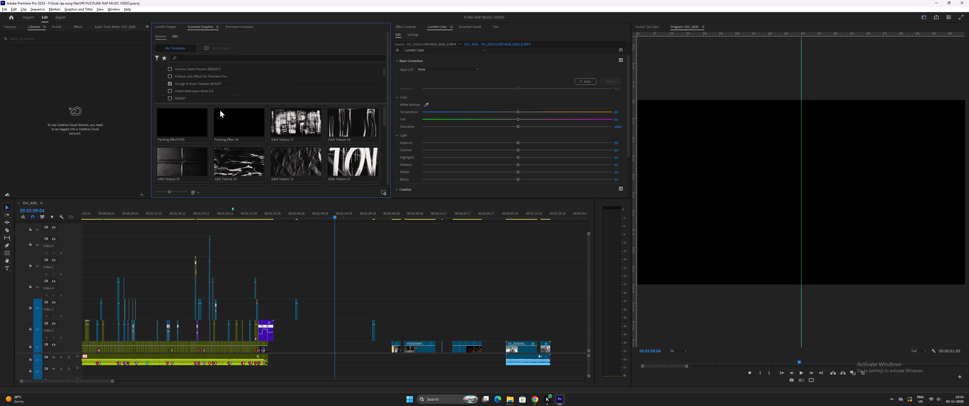
scroll(221, 111, down, 2)
scroll(271, 167, down, 1)
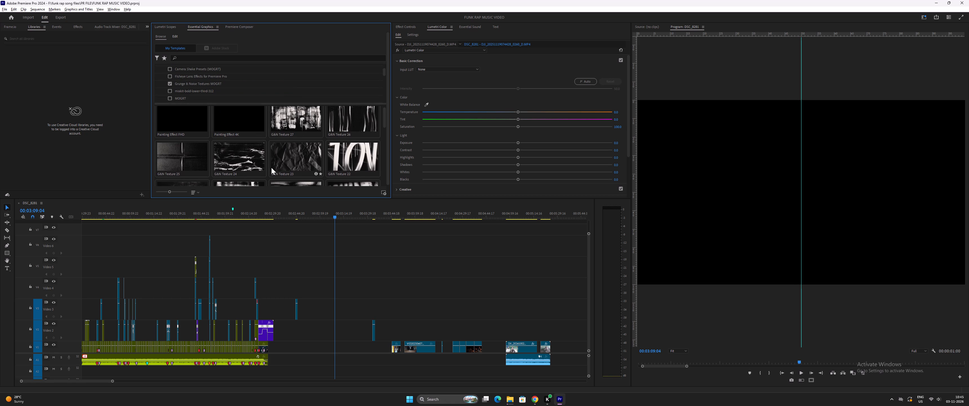
scroll(271, 167, down, 1)
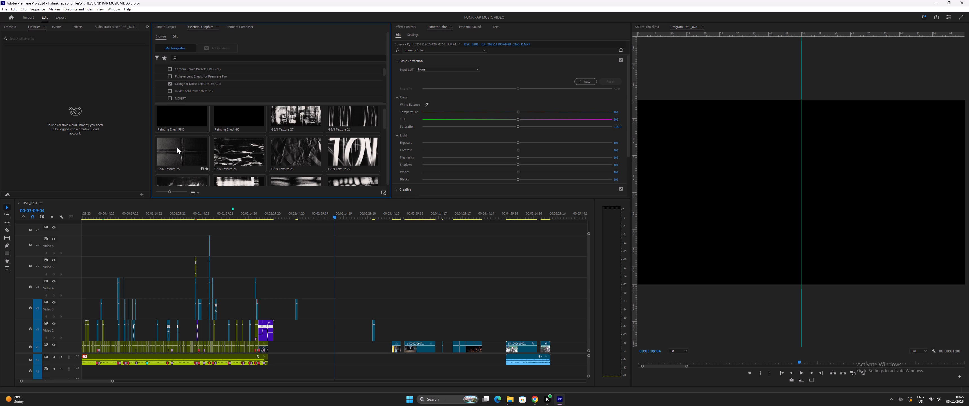
scroll(191, 147, down, 9)
scroll(295, 145, up, 8)
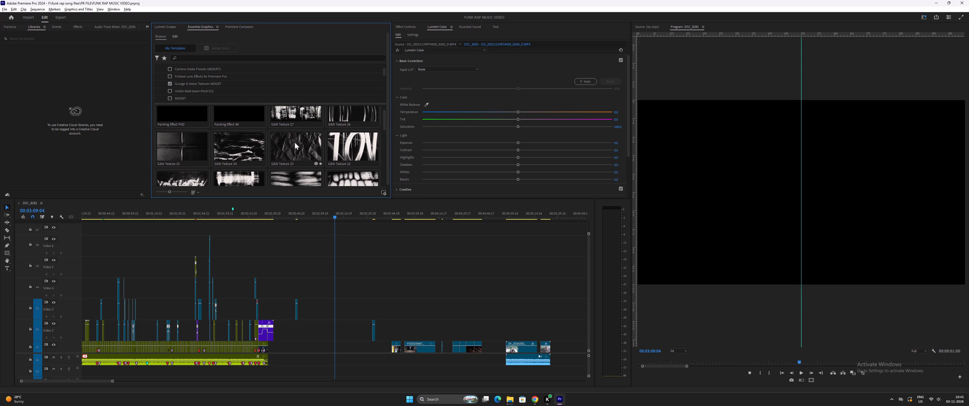
scroll(295, 142, up, 9)
Add the Texture 27 grunge template to the Video 5 track in the empty area around the playhead.
drag(298, 127, 299, 131)
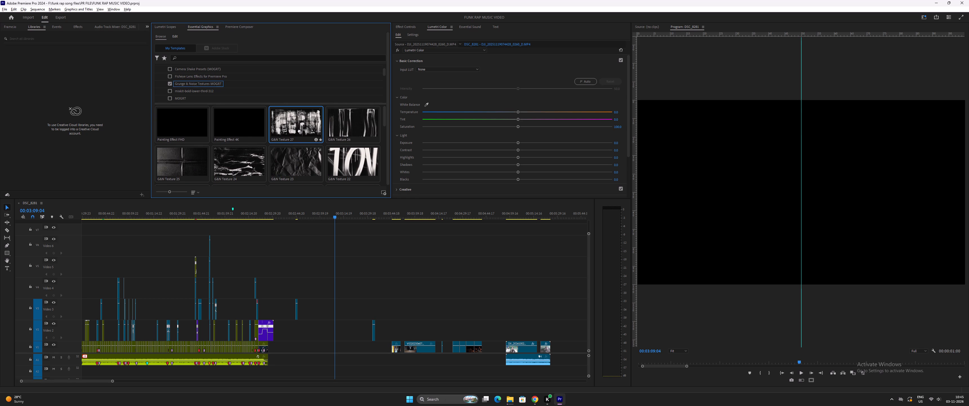
drag(299, 131, 331, 265)
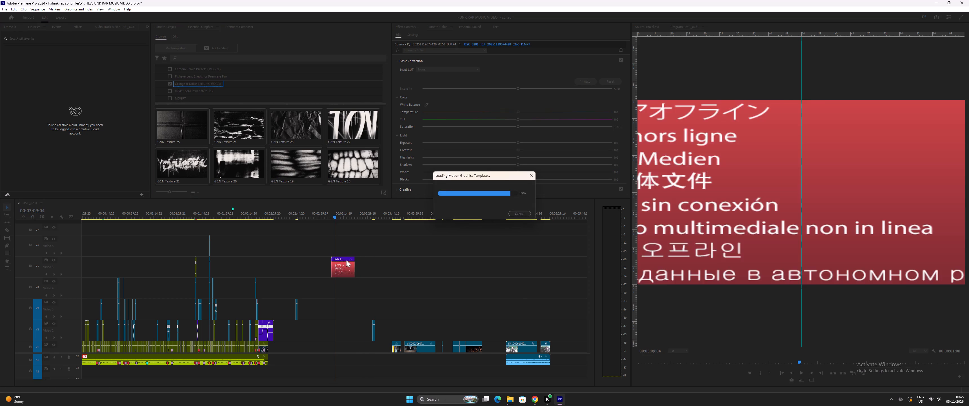
Preview the added grunge texture clip by playing it from near its start.
key(equal)
key(equal)
key(equal)
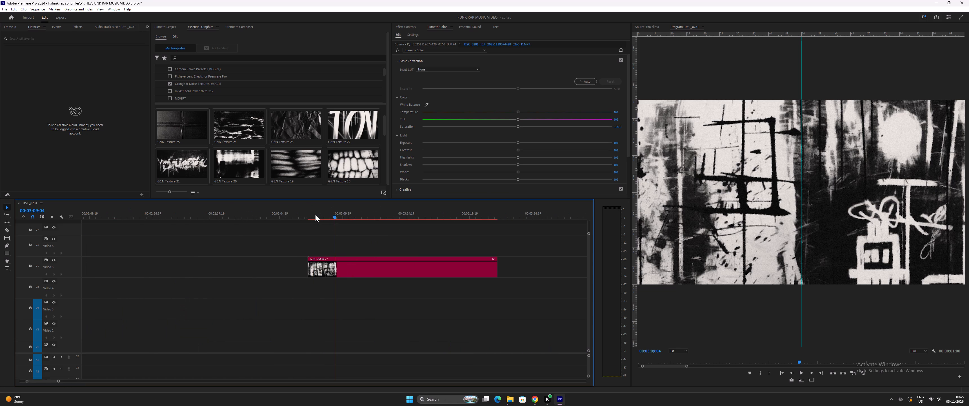
click(312, 214)
key(space)
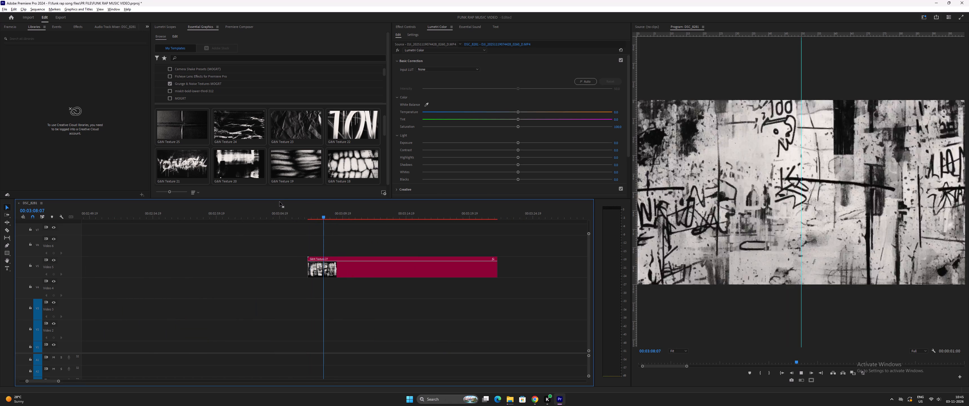
key(space)
key(space)
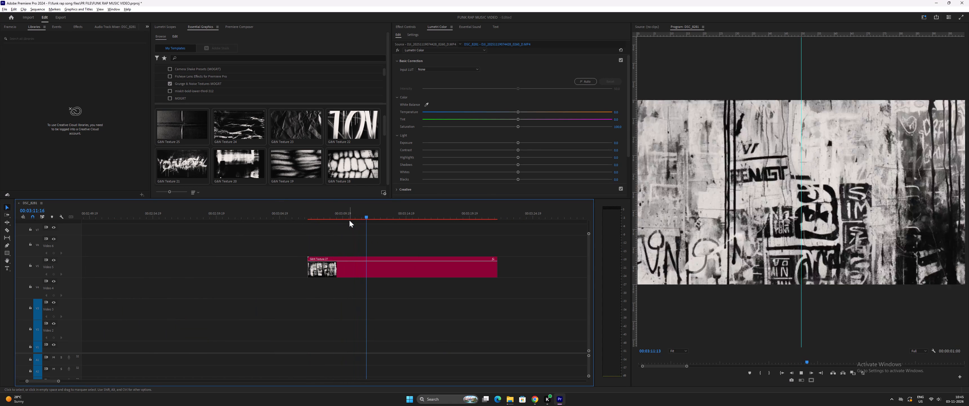
Trim the end of the Texture 27 clip on Video 5 so it lasts less than one second.
key(space)
drag(314, 214, 307, 215)
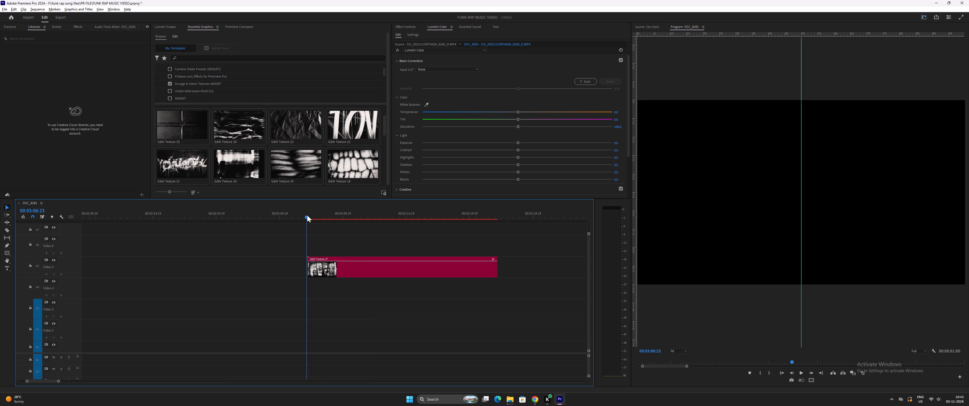
drag(307, 215, 308, 216)
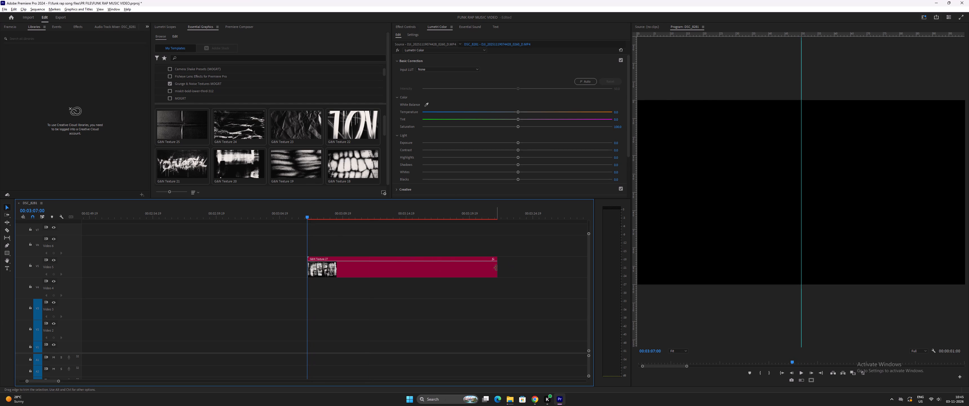
drag(496, 268, 329, 265)
key(equal)
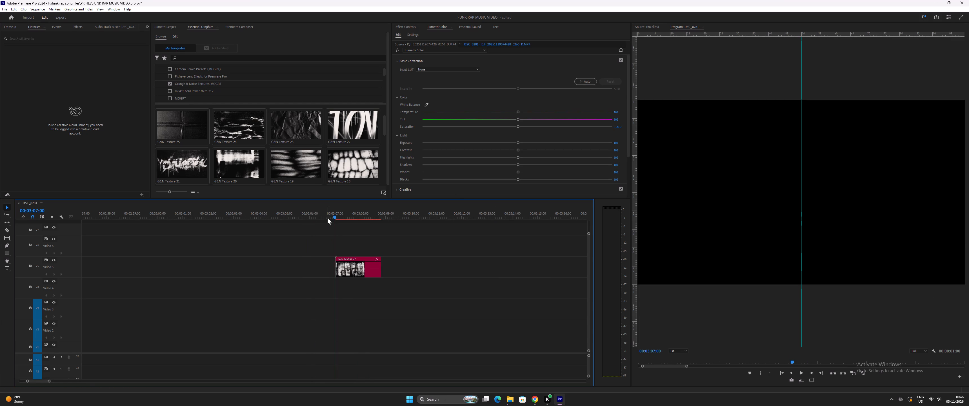
key(equal)
key(space)
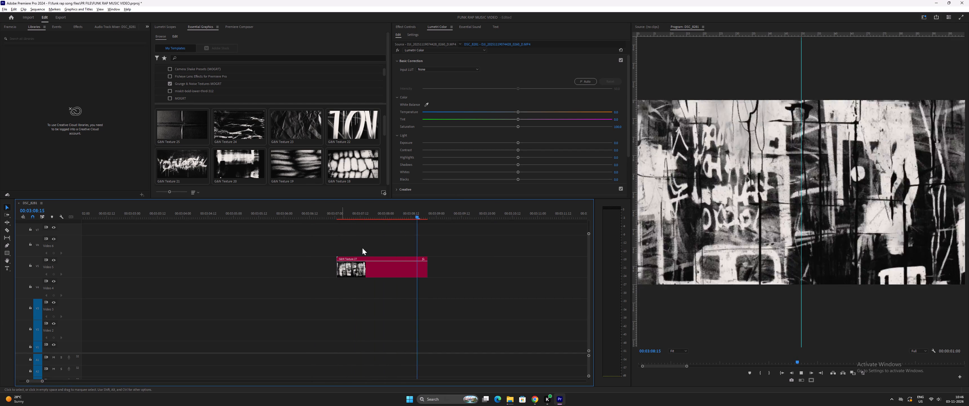
key(space)
drag(427, 269, 369, 267)
Move the shortened Texture 27 clip back into the edited section, on Video 5 directly above the Video 3 clip around 00:00:20.
drag(360, 268, 310, 257)
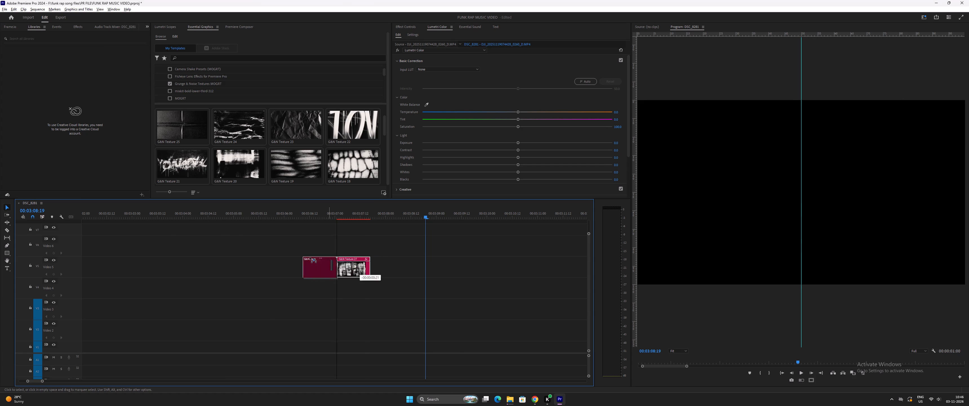
key(minus)
drag(310, 257, 81, 238)
key(minus)
key(minus)
key(minus)
key(minus)
key(minus)
key(minus)
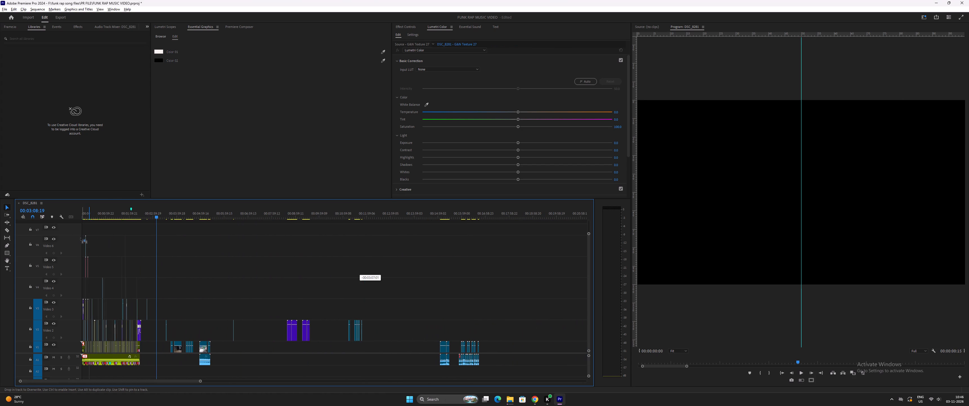
drag(81, 238, 244, 253)
key(equal)
key(equal)
text(==)
key(equal)
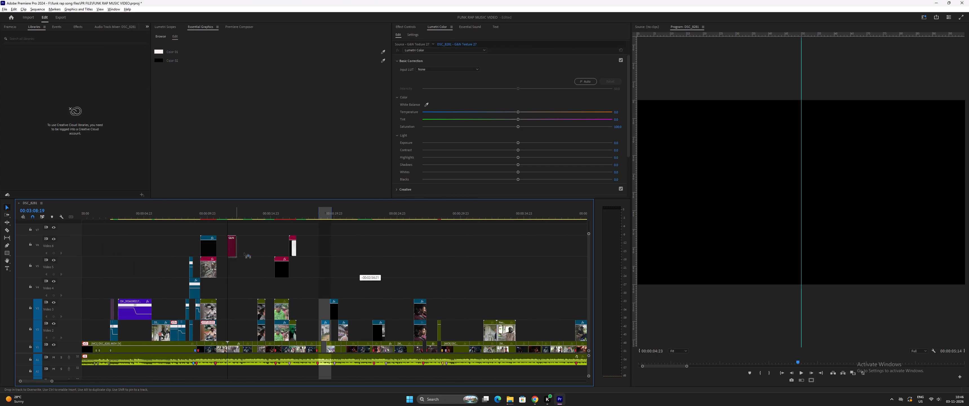
drag(244, 253, 342, 258)
key(equal)
key(equal)
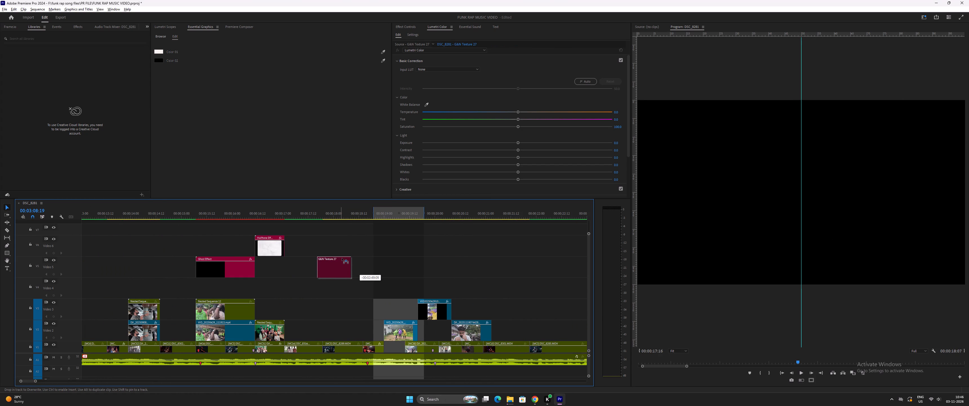
drag(342, 258, 440, 257)
Move the texture clip to Video 4 above the following Video 2 street clip and extend its end to match that clip.
click(458, 213)
key(equal)
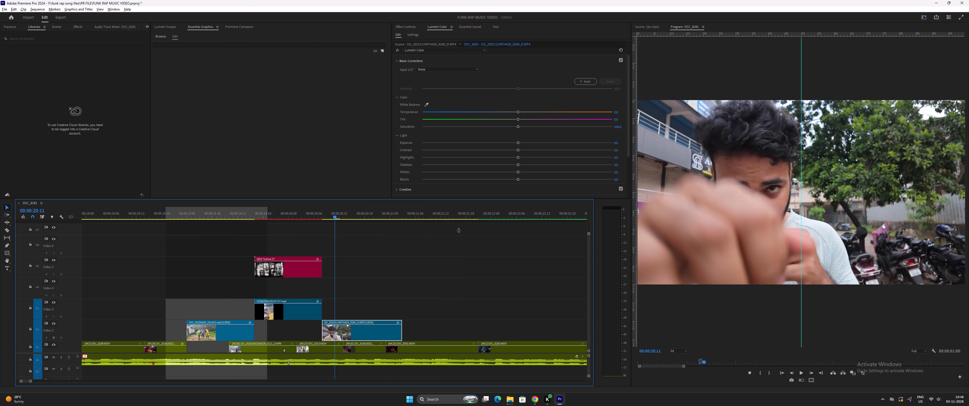
key(equal)
drag(277, 270, 427, 290)
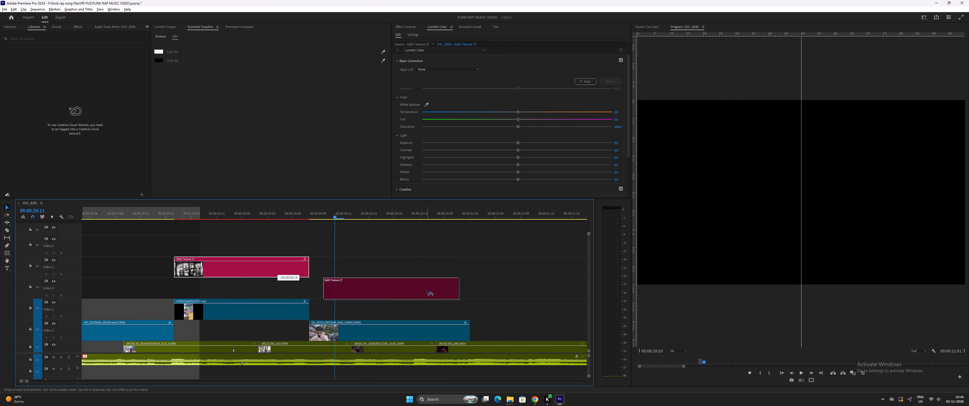
drag(427, 290, 415, 290)
drag(448, 289, 453, 290)
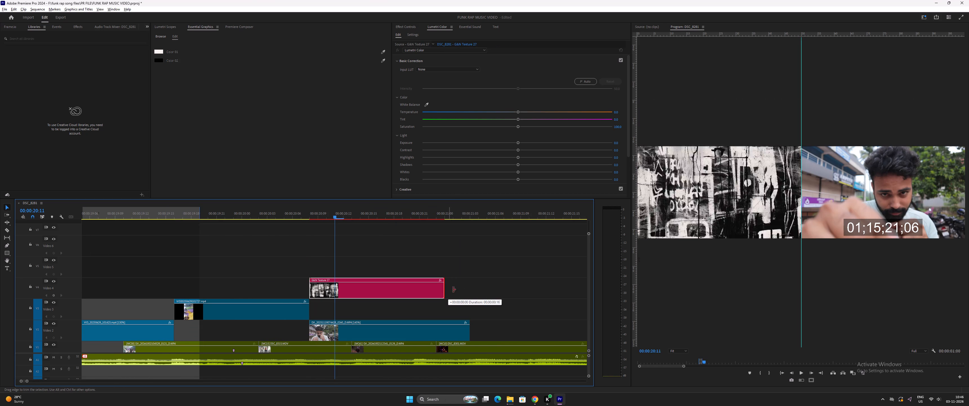
drag(453, 290, 471, 290)
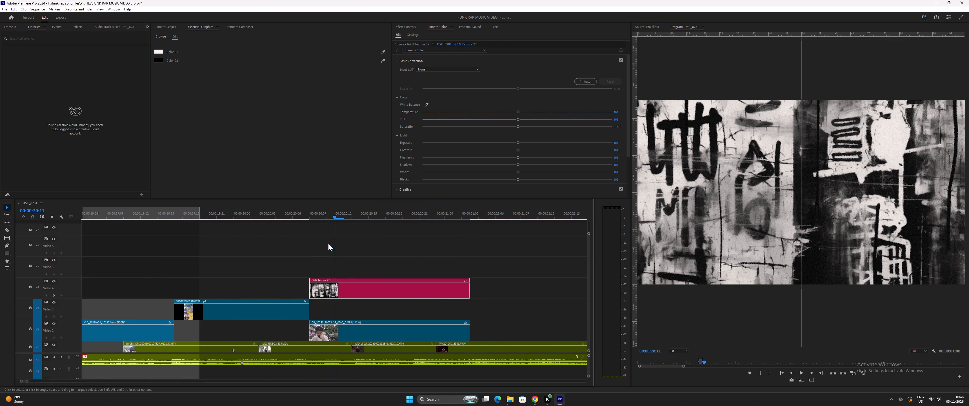
Move the Texture 27 clip up from Video 4 to Video 5, keeping its timing.
key(minus)
key(equal)
key(equal)
key(minus)
drag(359, 294, 359, 272)
Duplicate the Video 2 street clip beneath the texture onto Video 3, directly above the original.
click(355, 334)
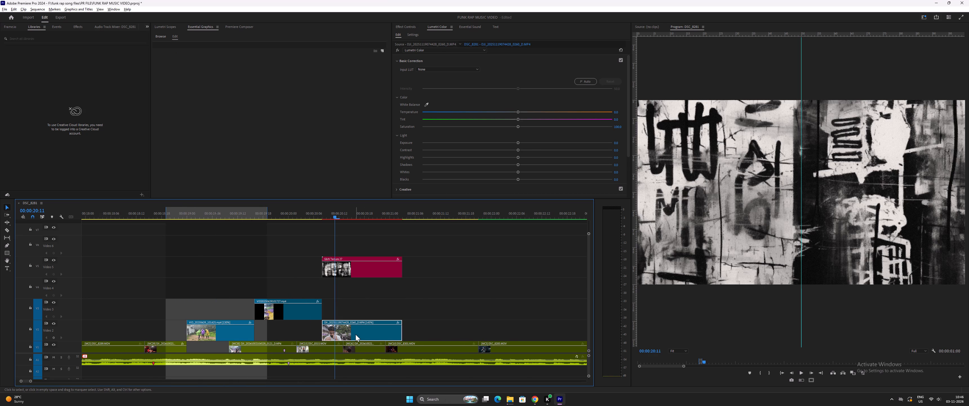
alt+drag(354, 332, 354, 315)
click(353, 312)
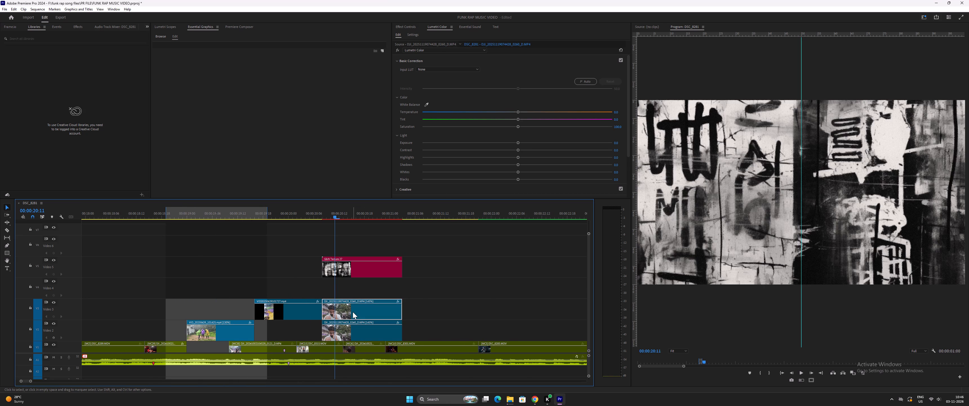
Preview the stacked street clips and texture by playing from the start of the texture clip.
click(323, 215)
key(space)
key(space)
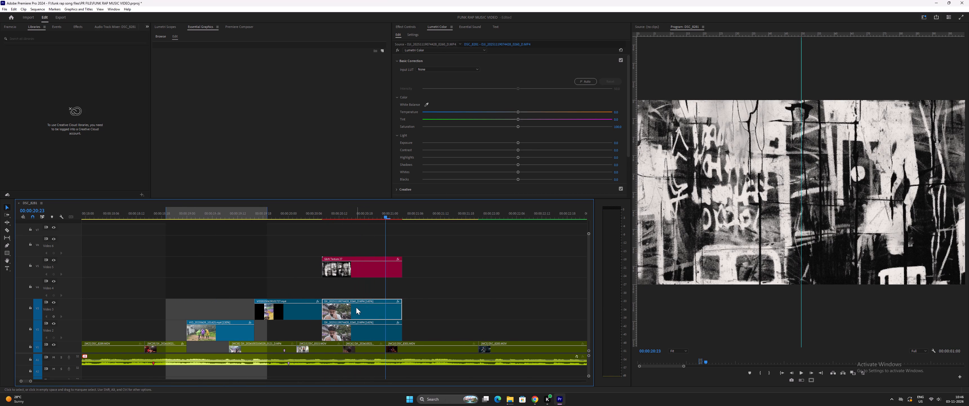
click(350, 311)
right_click(350, 311)
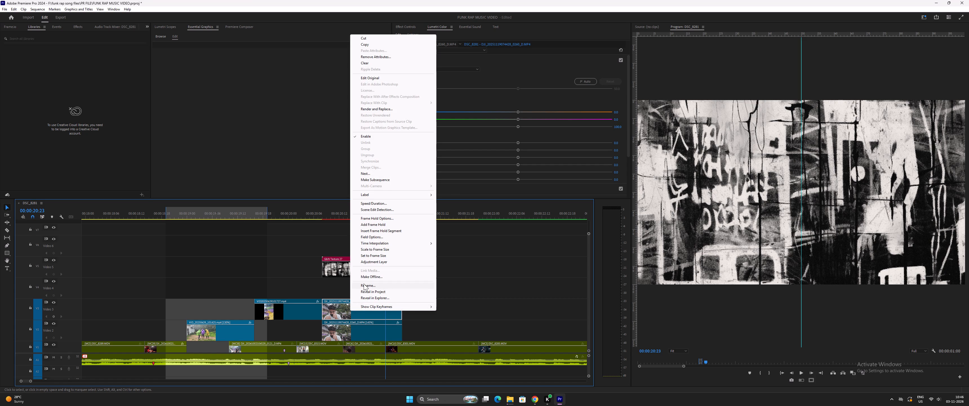
Change the Texture 27 template's white colour to a golden yellow-orange.
click(335, 268)
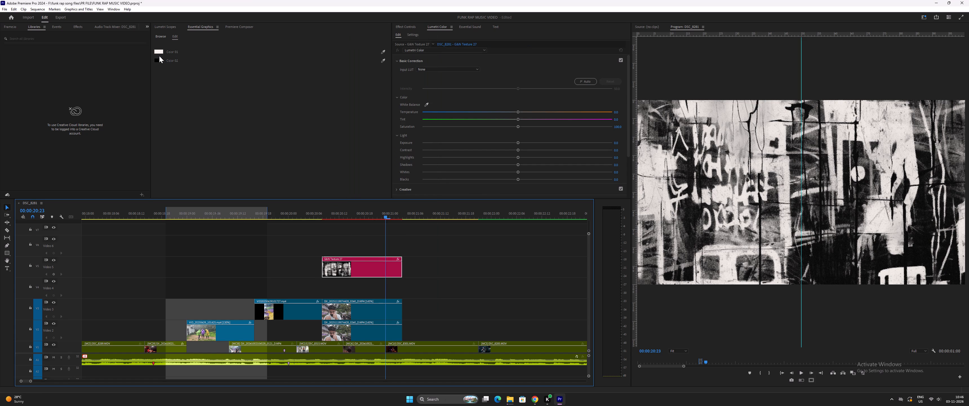
click(161, 36)
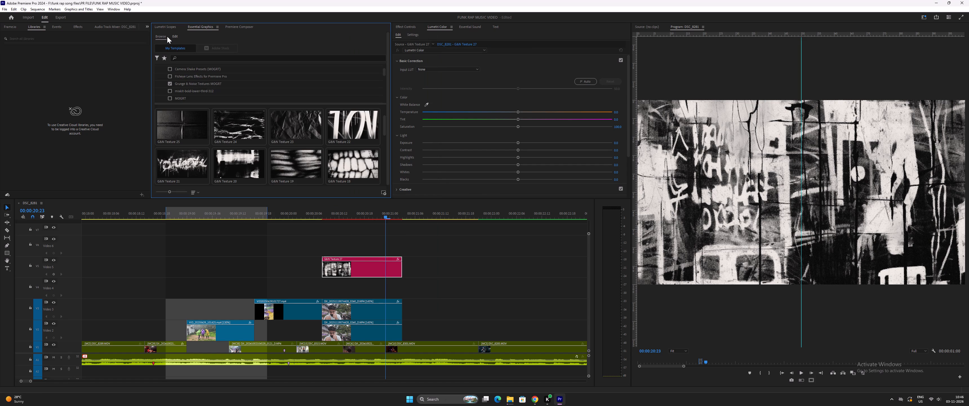
click(174, 36)
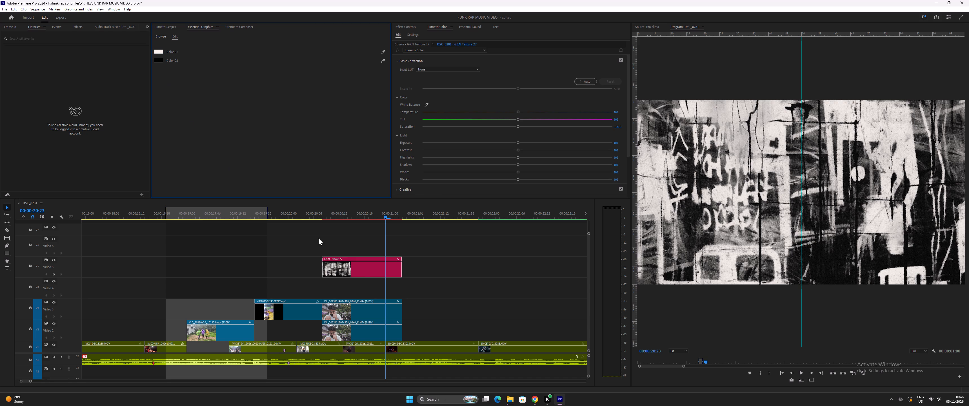
click(160, 52)
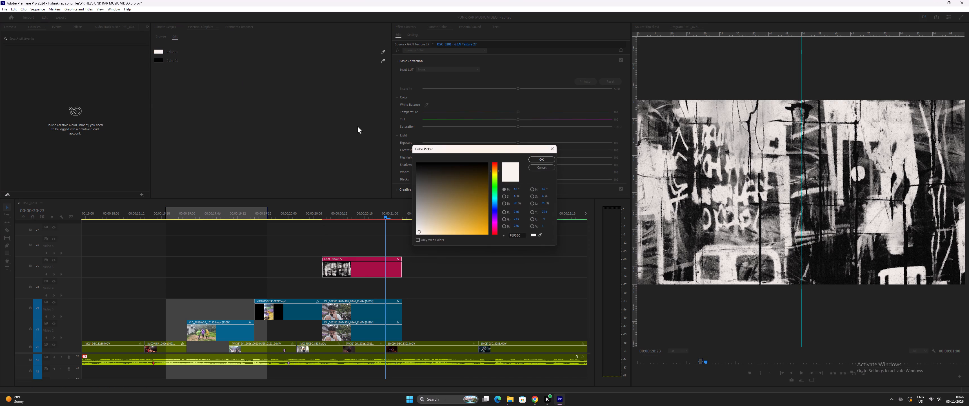
drag(465, 201, 473, 205)
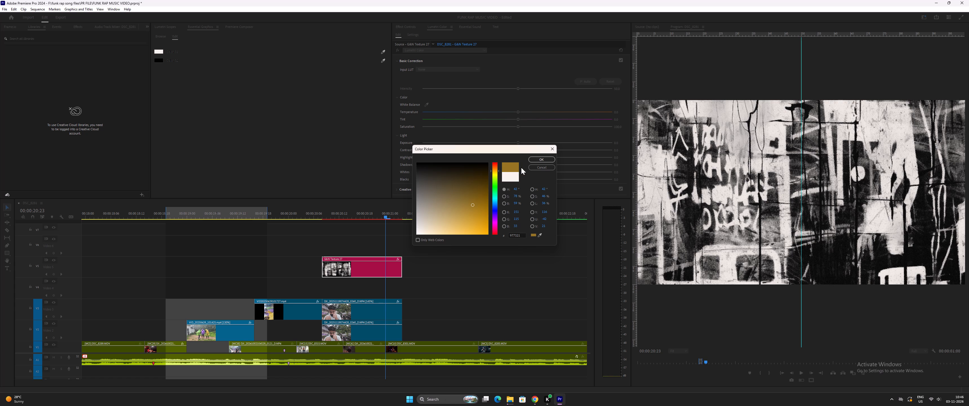
drag(479, 210, 485, 222)
click(541, 158)
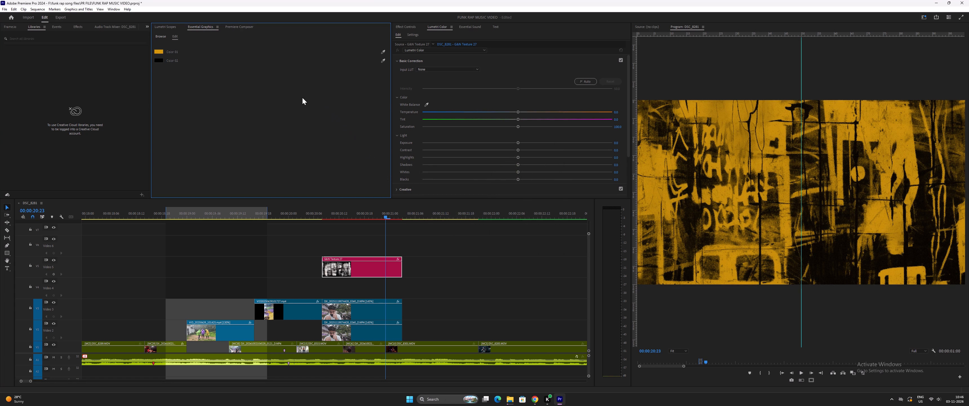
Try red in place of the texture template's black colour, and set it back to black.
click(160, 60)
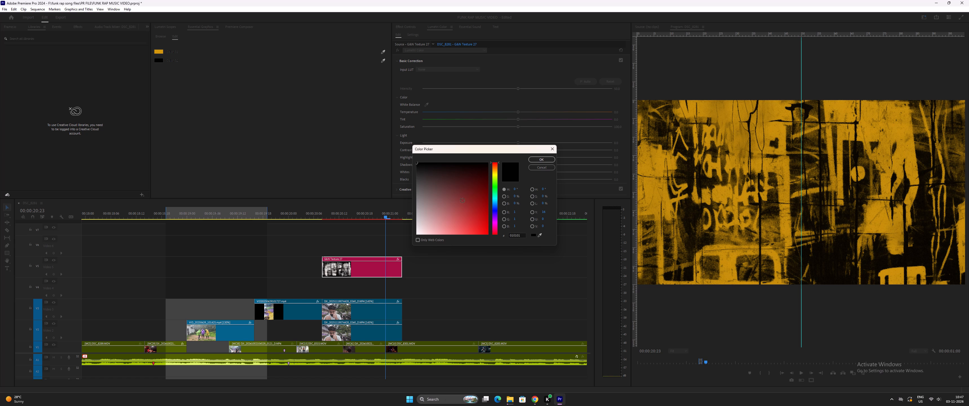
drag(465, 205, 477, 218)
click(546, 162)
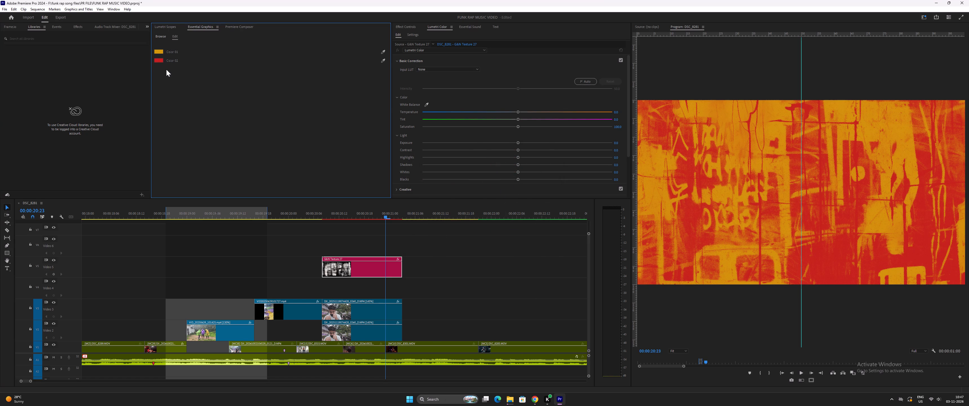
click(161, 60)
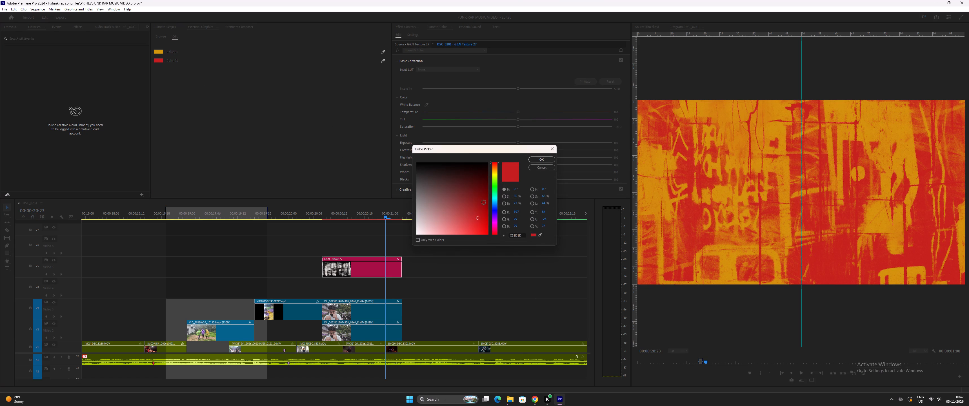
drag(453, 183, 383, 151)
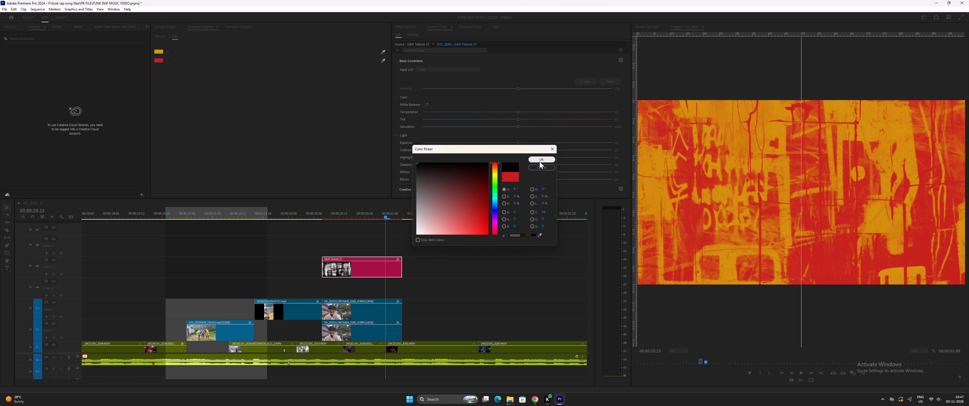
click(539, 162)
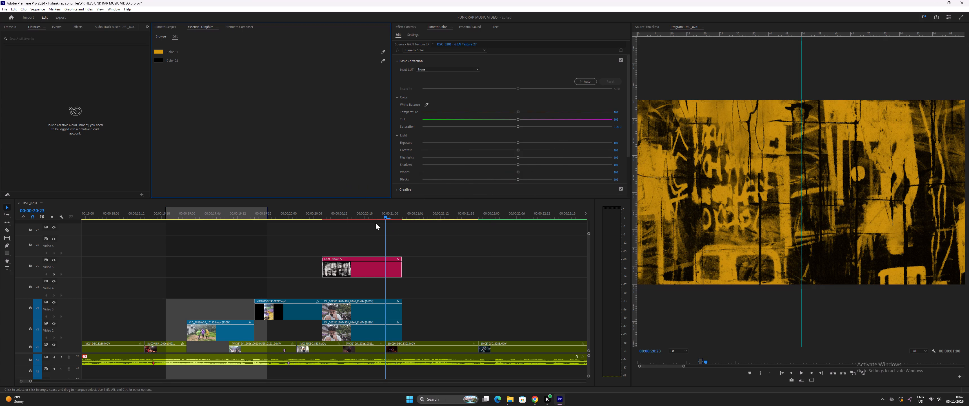
Preview the recoloured texture clip by playing it from its start.
click(323, 210)
key(space)
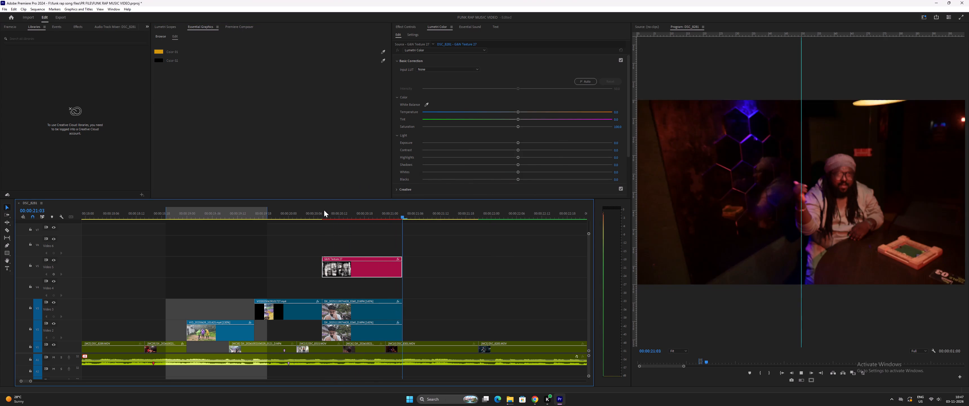
key(space)
Set the Texture 27 clip's opacity blend mode to Screen.
click(350, 213)
click(366, 264)
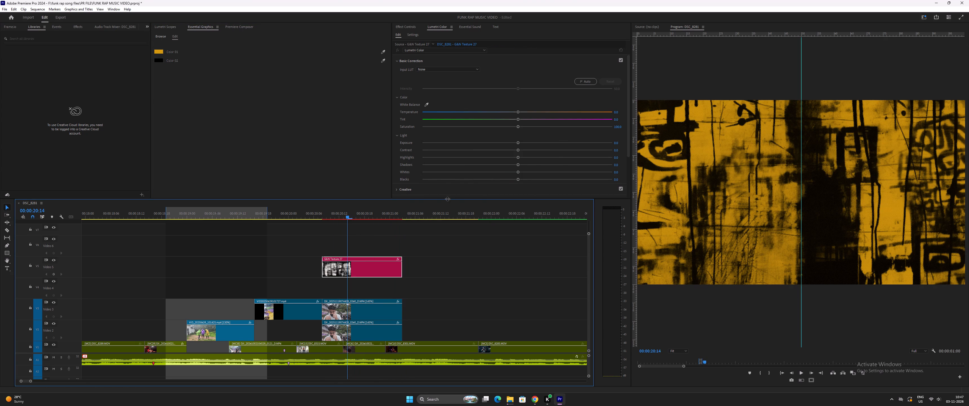
right_click(373, 265)
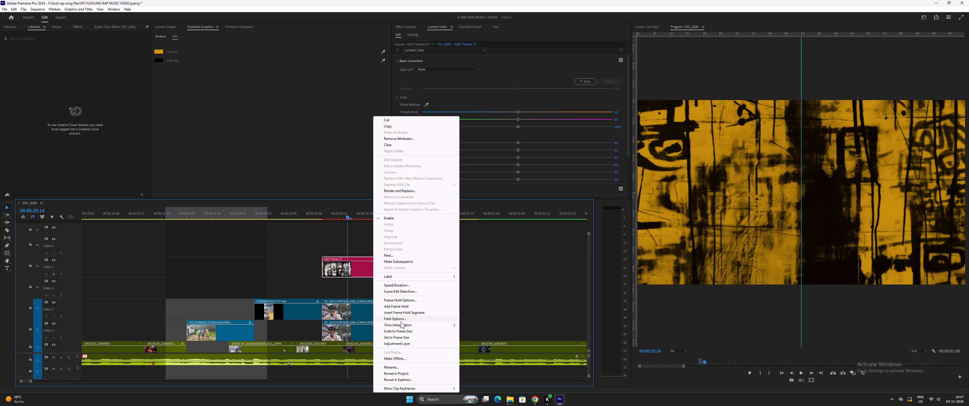
click(351, 275)
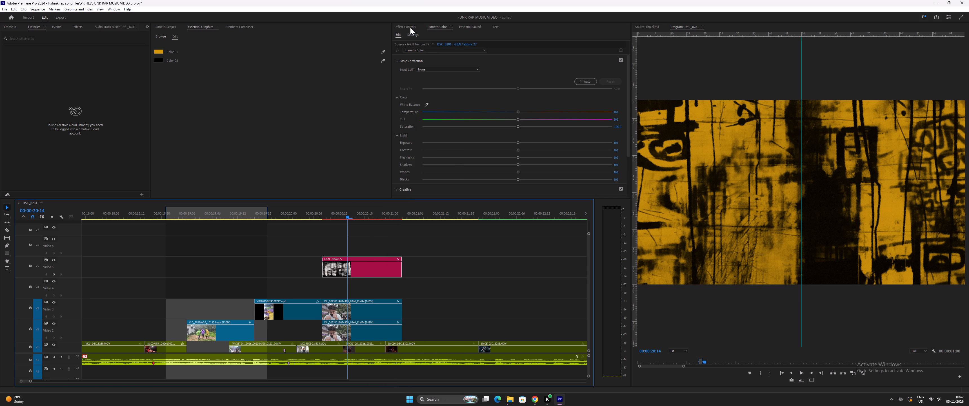
click(410, 28)
click(482, 121)
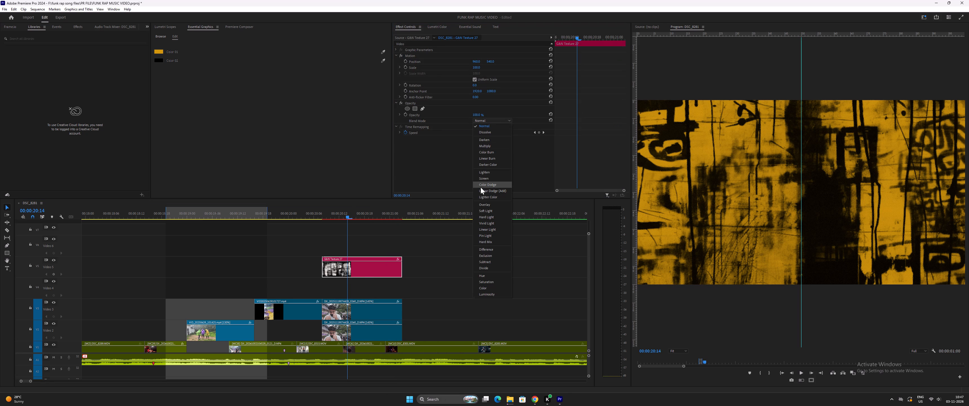
click(488, 181)
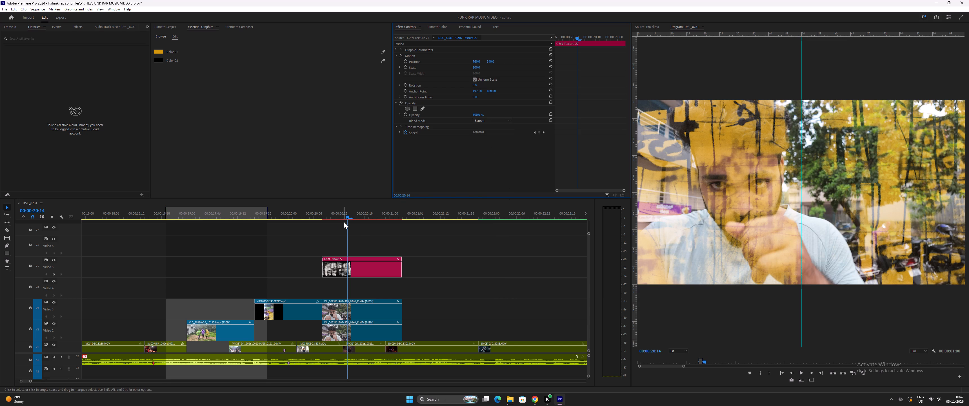
Play the screened texture over the street footage twice from the start of the clip.
click(323, 214)
key(space)
key(space)
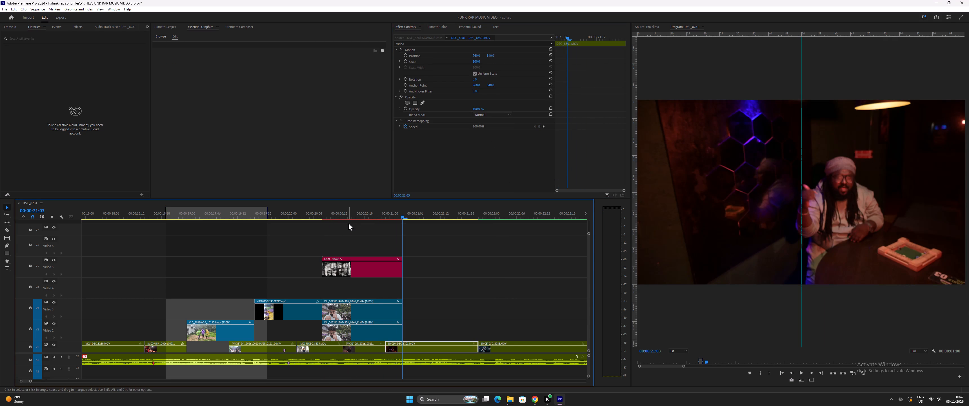
drag(319, 212, 324, 214)
key(space)
key(space)
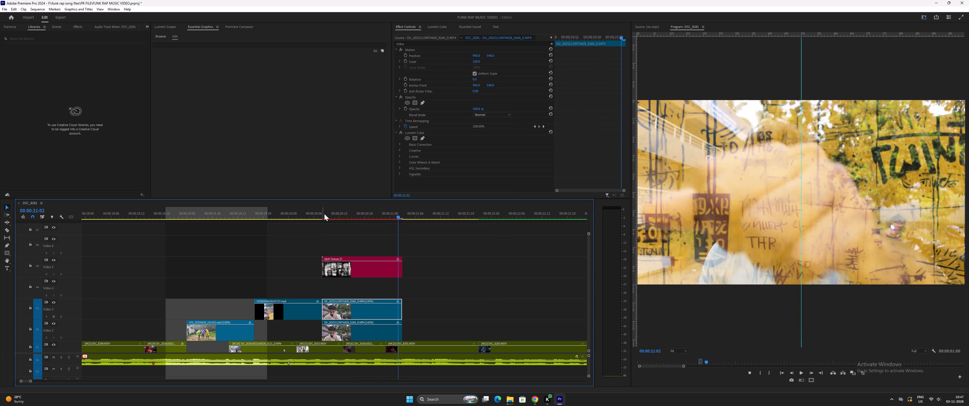
Undo the Screen blend mode on the yellow and black Texture 27 clip above the street footage.
click(335, 213)
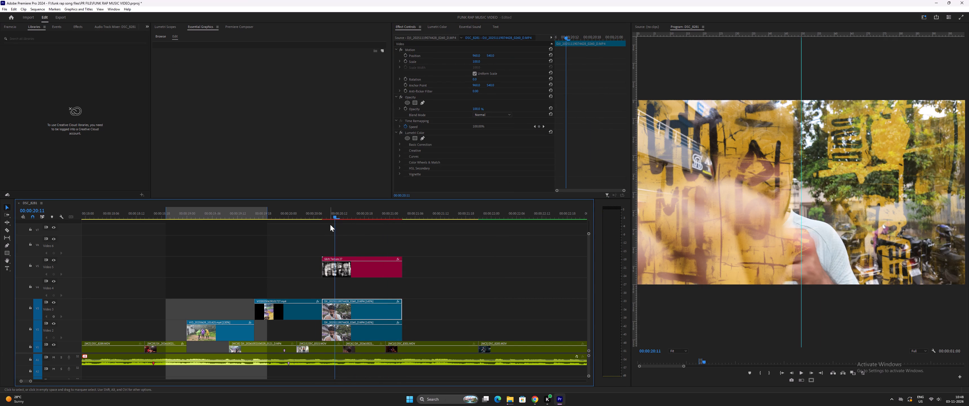
drag(356, 261, 359, 236)
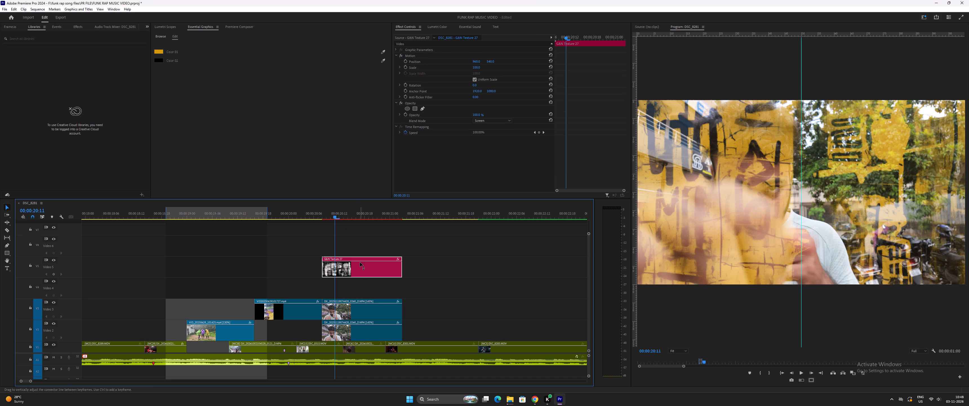
key(ctrl+z)
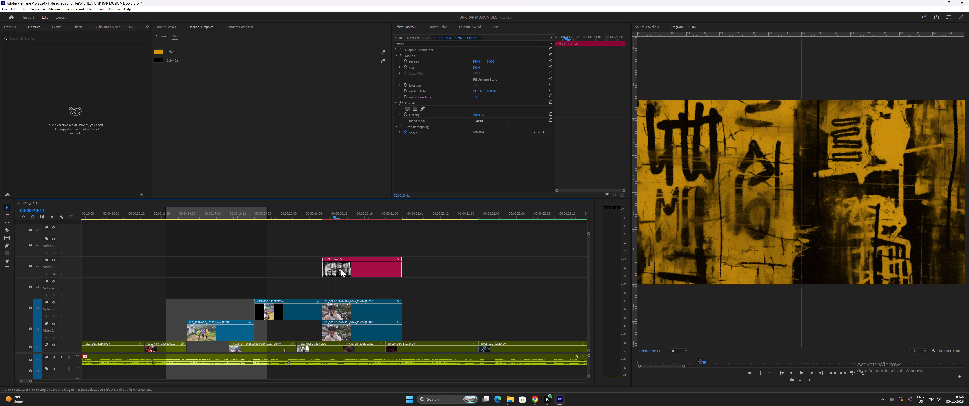
click(341, 270)
Move the Texture 27 clip down to the Video 4 track, a little past the end of the street footage.
click(353, 312)
drag(361, 273, 453, 290)
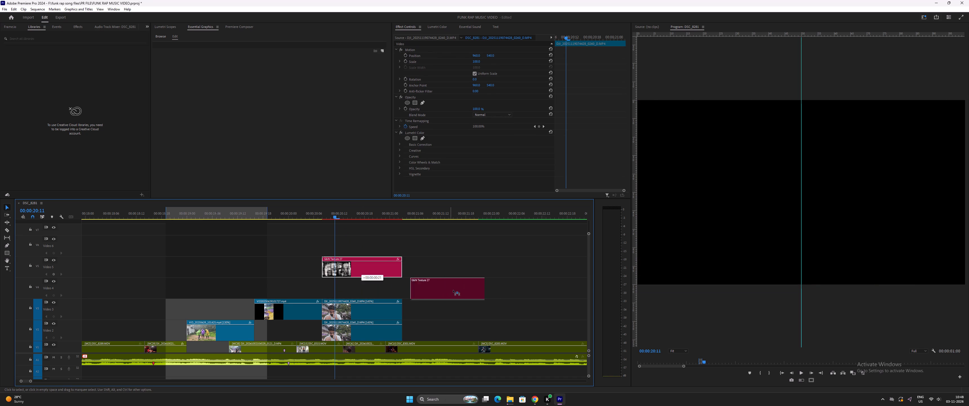
drag(453, 290, 463, 292)
Mark in and out points on the timeline at the start and end of the uncovered street clip.
drag(332, 214, 324, 214)
click(342, 310)
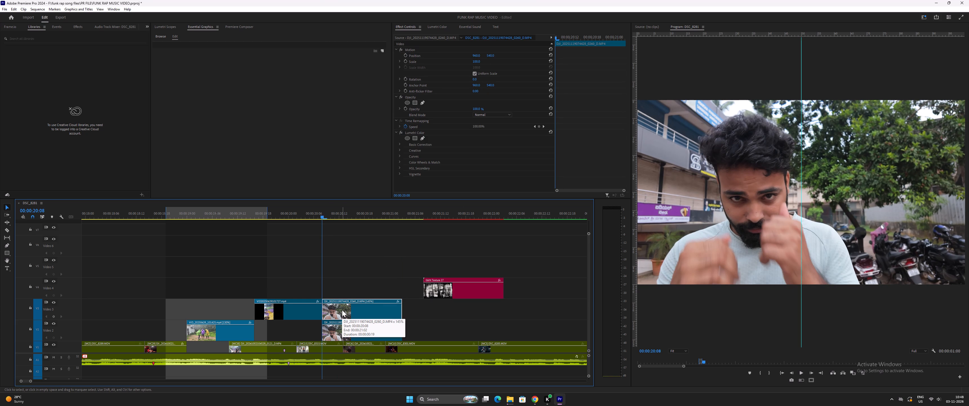
key(i)
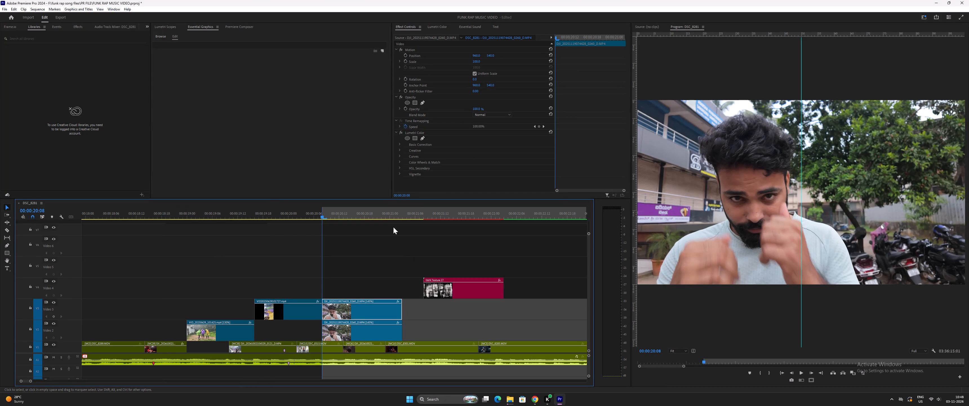
click(401, 215)
key(o)
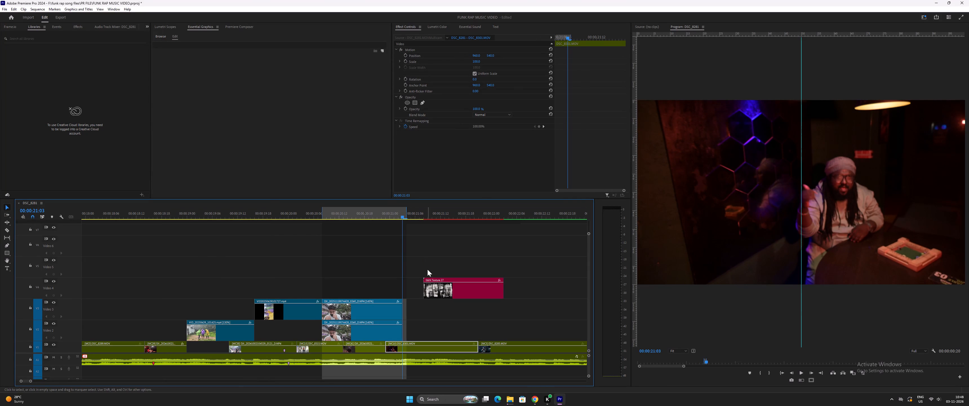
drag(406, 210, 403, 210)
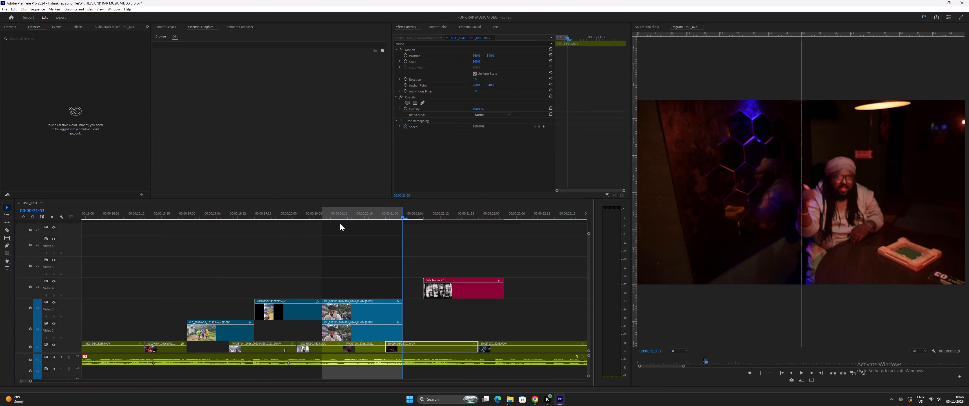
Play the timeline from just before the marked range and park the playhead in the middle of the street clip.
click(311, 213)
key(space)
key(space)
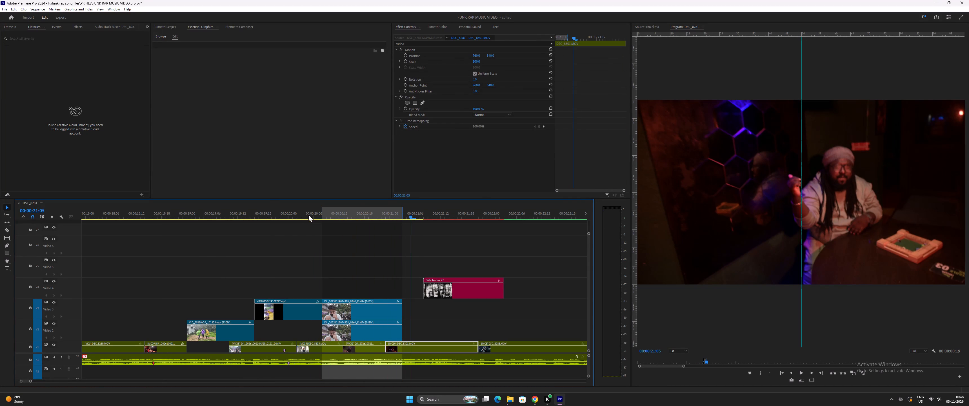
click(364, 213)
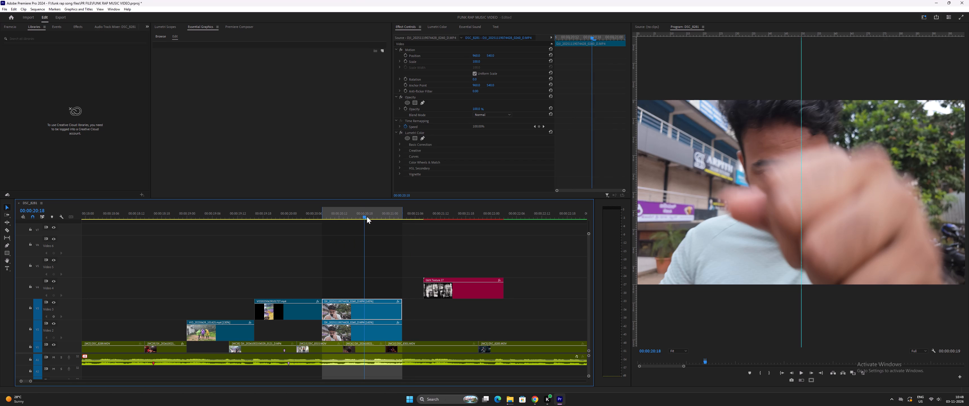
Set up a media export of the marked range into the "clips to add effects" folder under the suggested MP4 file name.
key(ctrl+m)
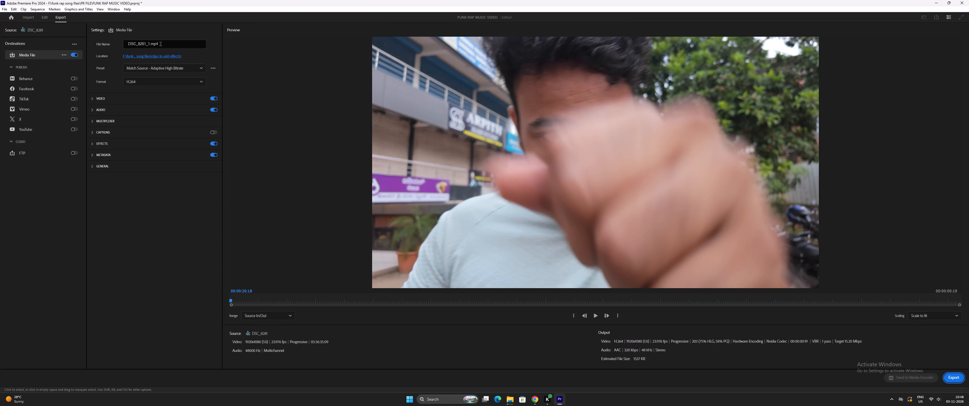
drag(166, 45, 103, 45)
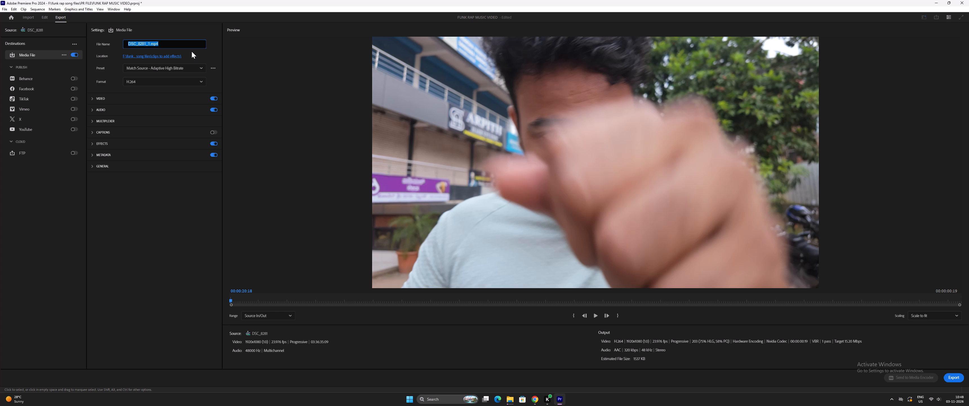
key(BackSpace)
key(BackSpace)
key(BackSpace)
key(BackSpace)
click(148, 57)
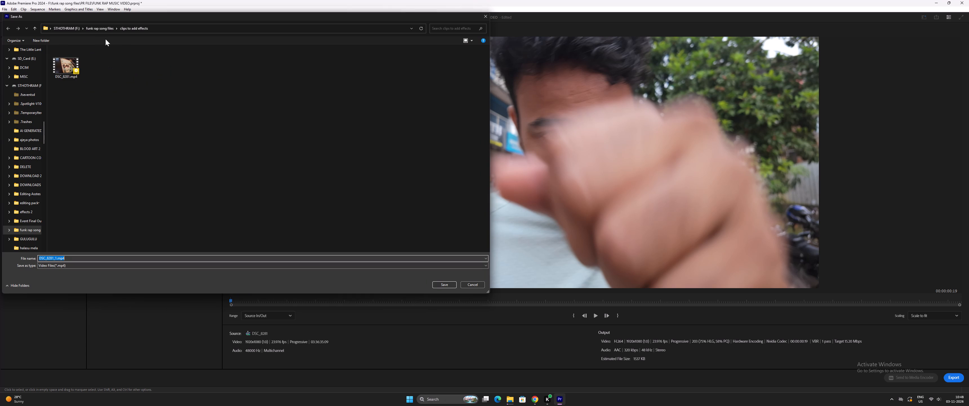
click(445, 285)
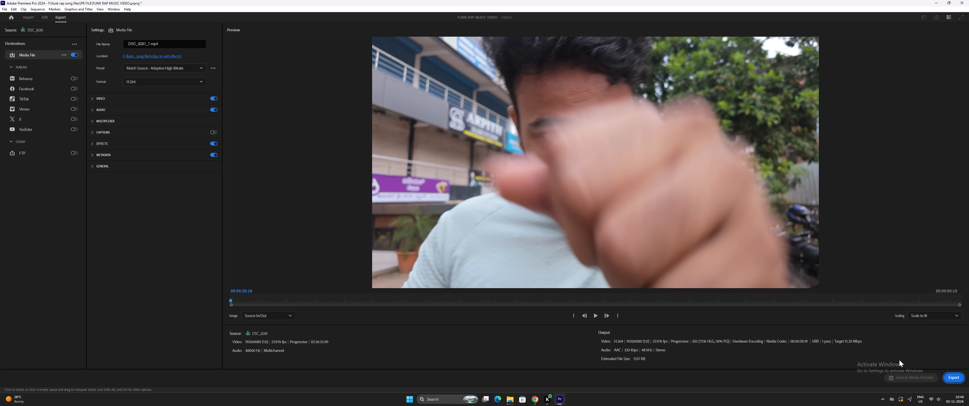
Play the export preview of the marked street clip and return to the editing timeline.
key(space)
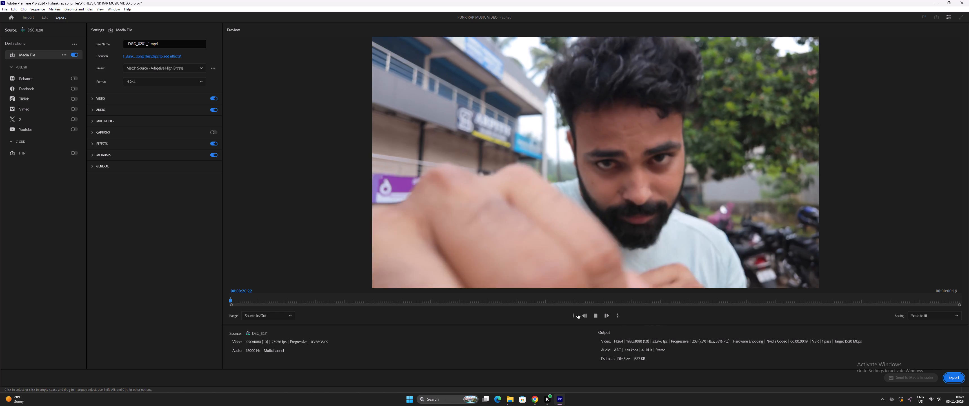
key(space)
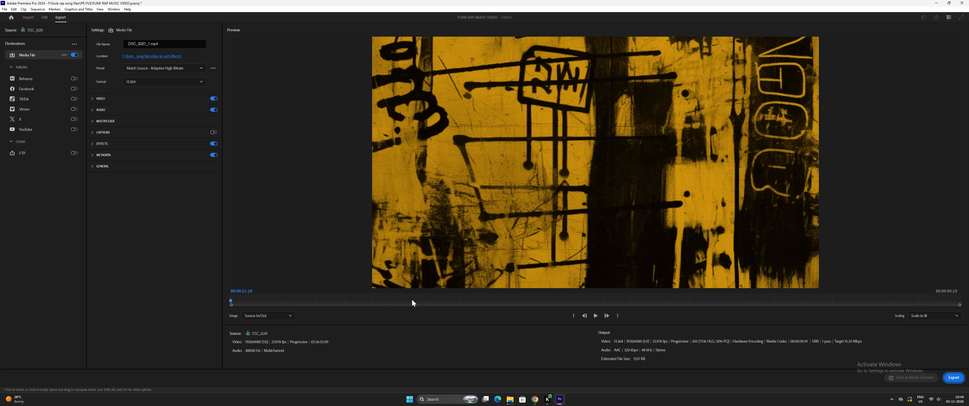
click(42, 17)
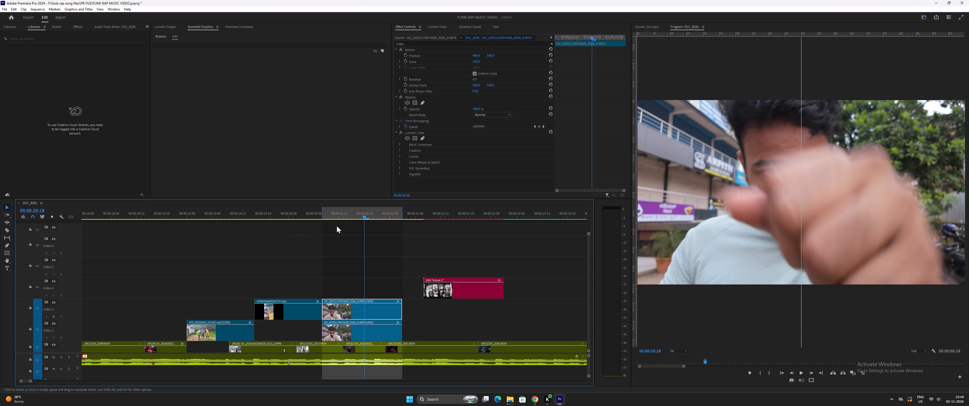
drag(373, 214, 364, 214)
Export the marked street clip as H.264 with the Match Source - Adaptive High Bitrate preset and dismiss the notification.
key(ctrl+m)
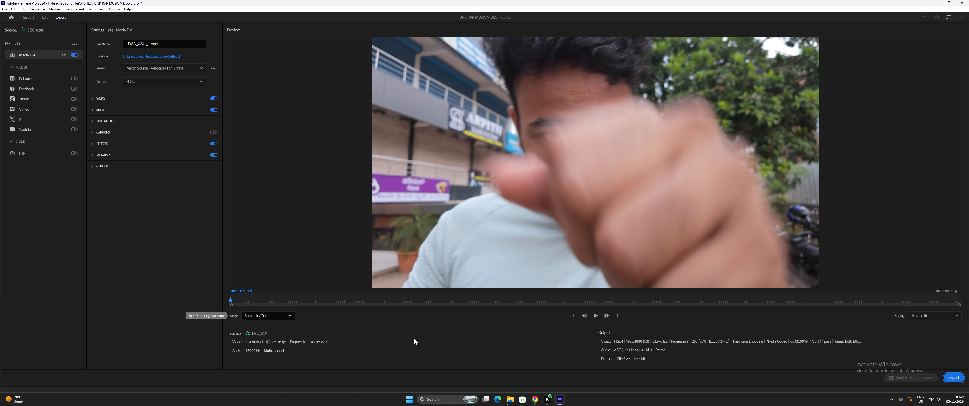
click(955, 379)
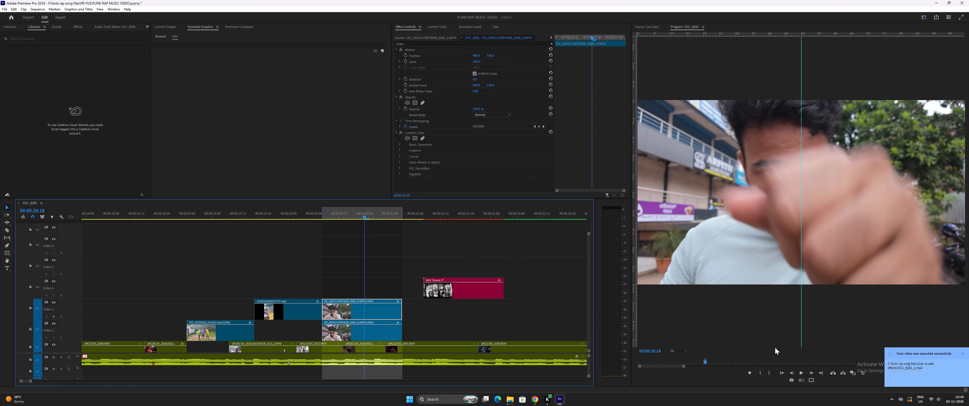
click(963, 353)
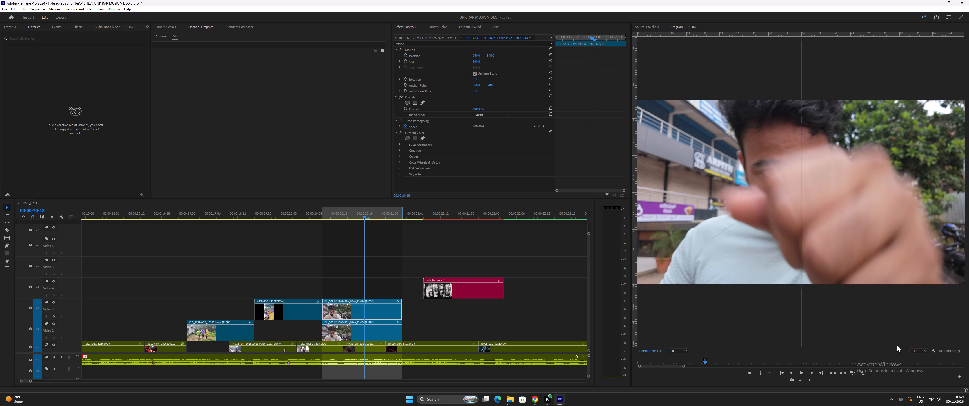
Play back the street clip and the raincoat clips that lead into it on the timeline.
drag(358, 212, 330, 217)
key(space)
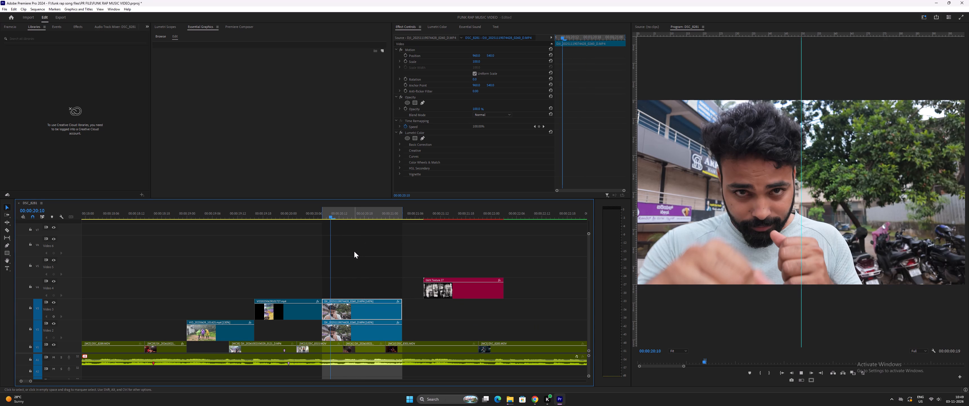
key(space)
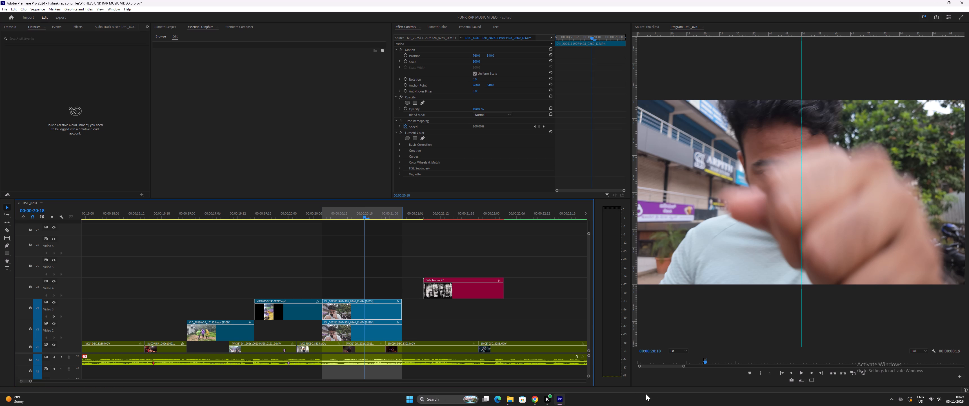
click(533, 397)
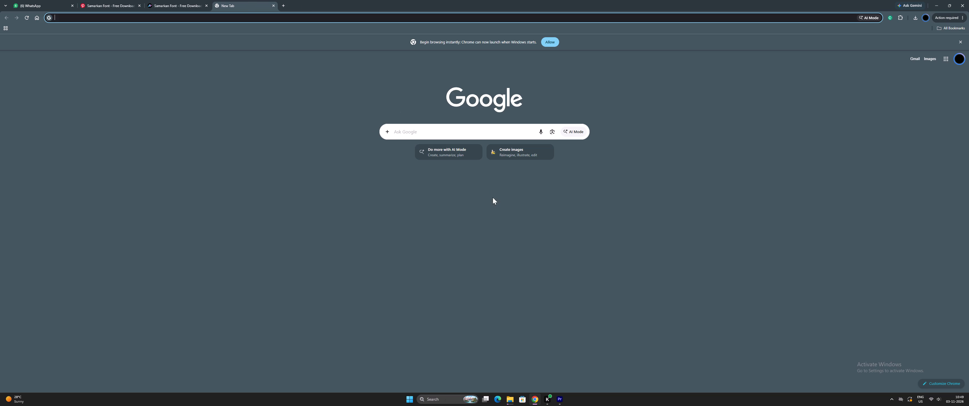
key(alt+Tab)
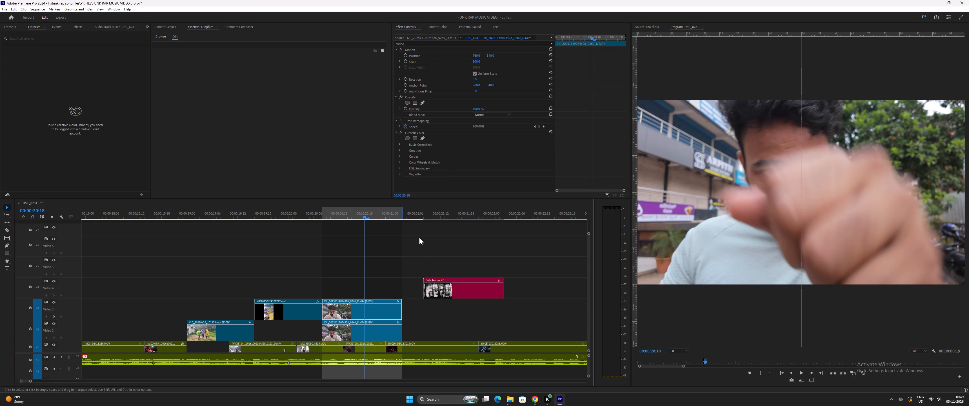
click(234, 214)
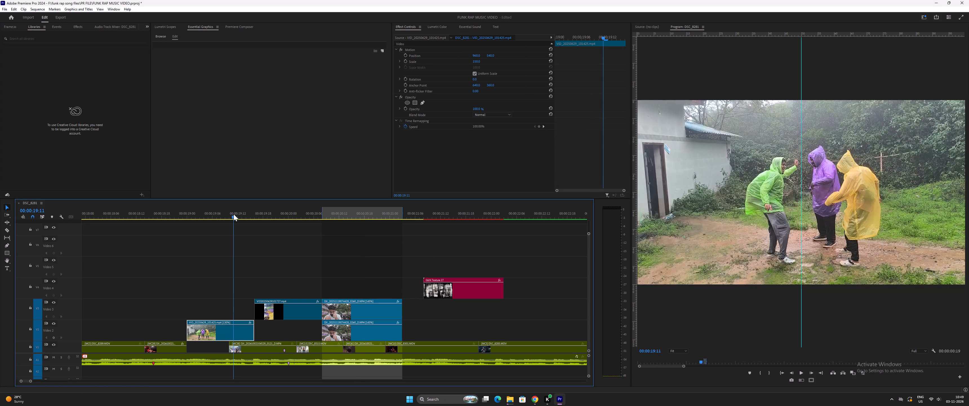
key(space)
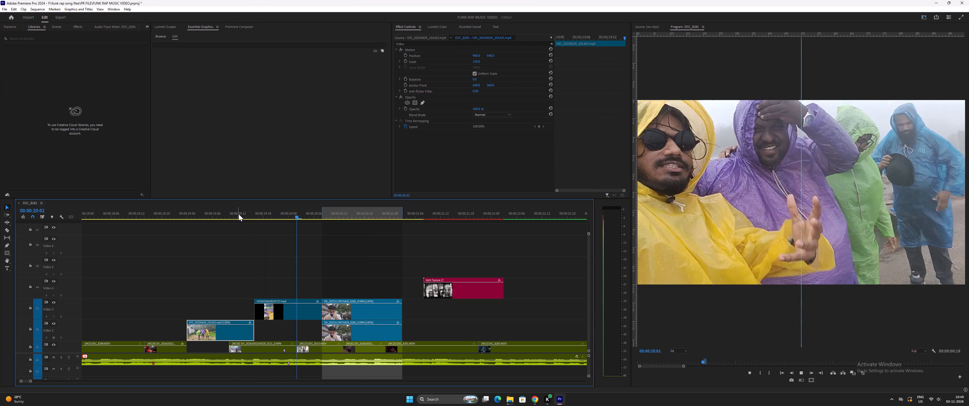
key(space)
click(374, 216)
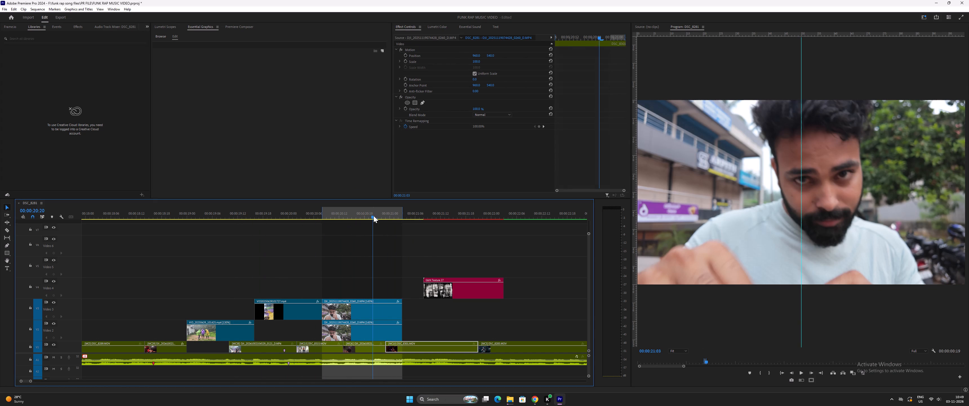
key(alt+Tab)
click(424, 130)
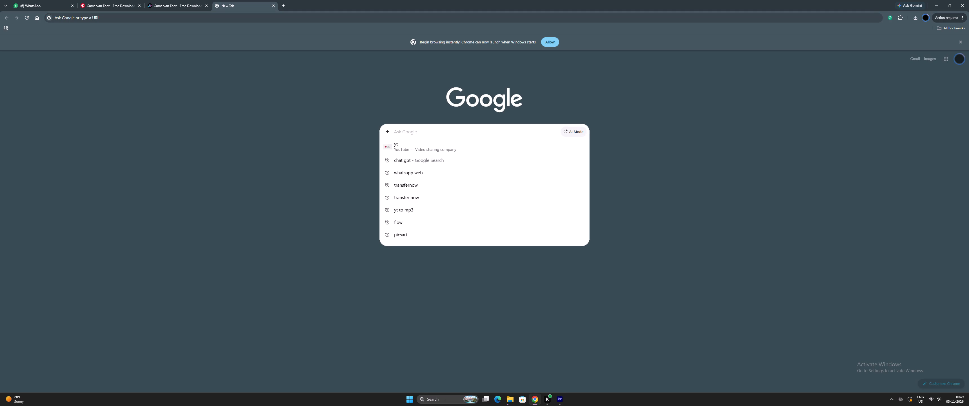
text(to)
key(BackSpace)
key(BackSpace)
key(BackSpace)
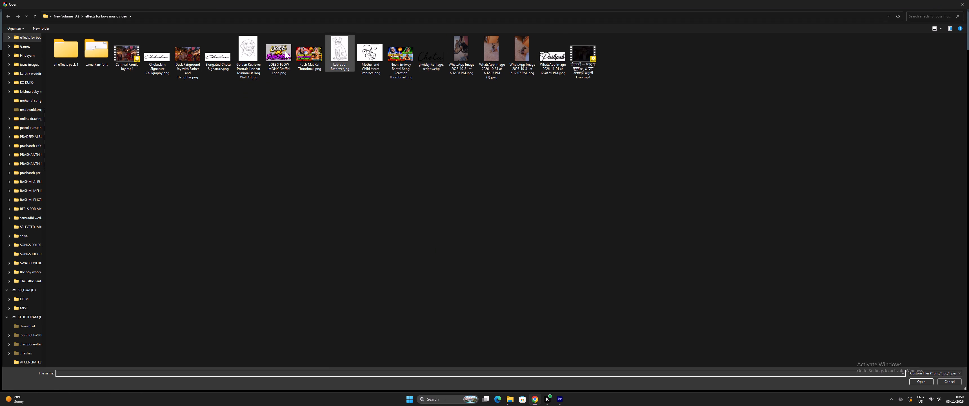
click(34, 15)
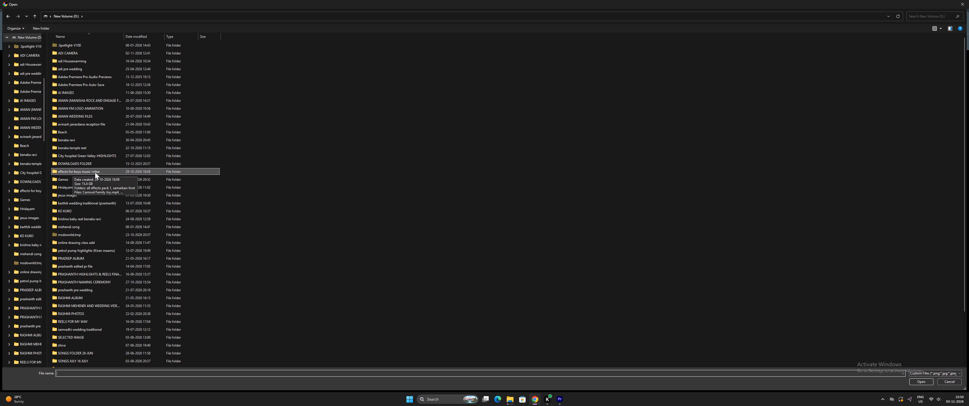
click(33, 17)
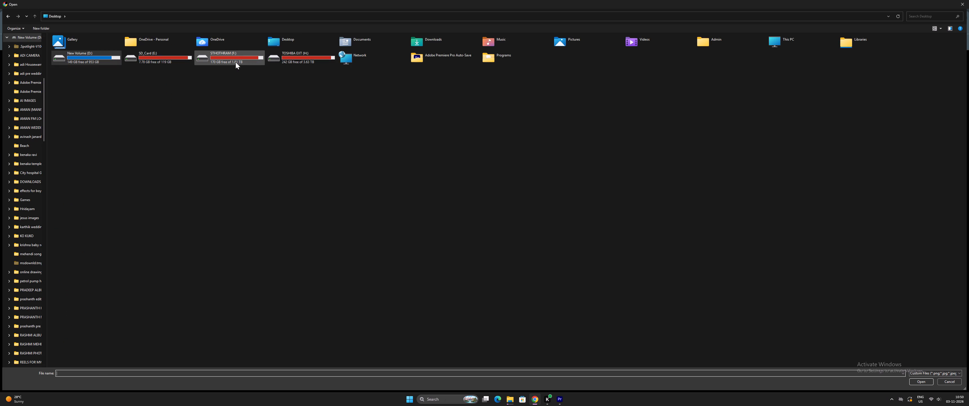
double_click(224, 55)
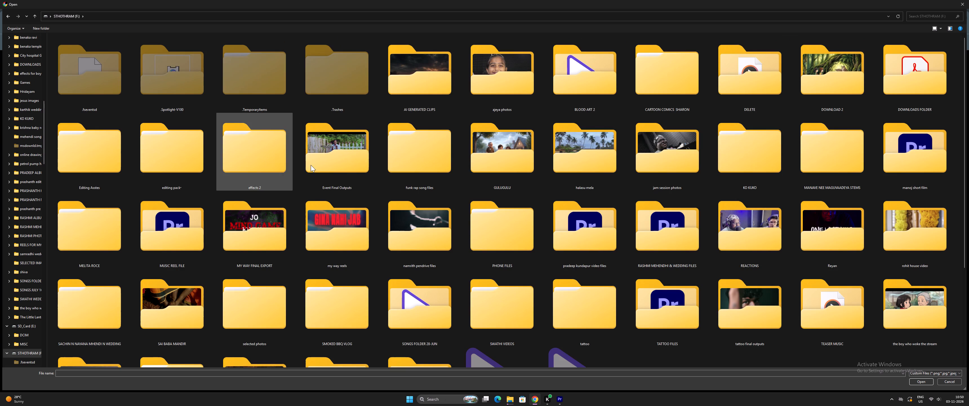
click(333, 149)
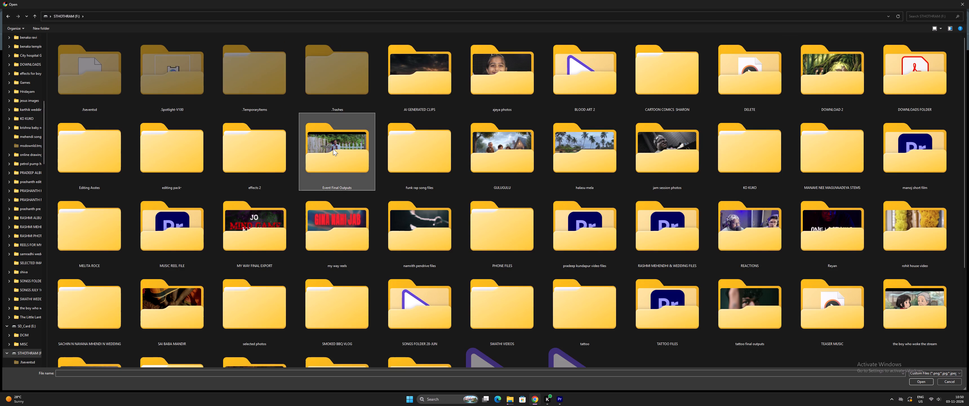
double_click(423, 151)
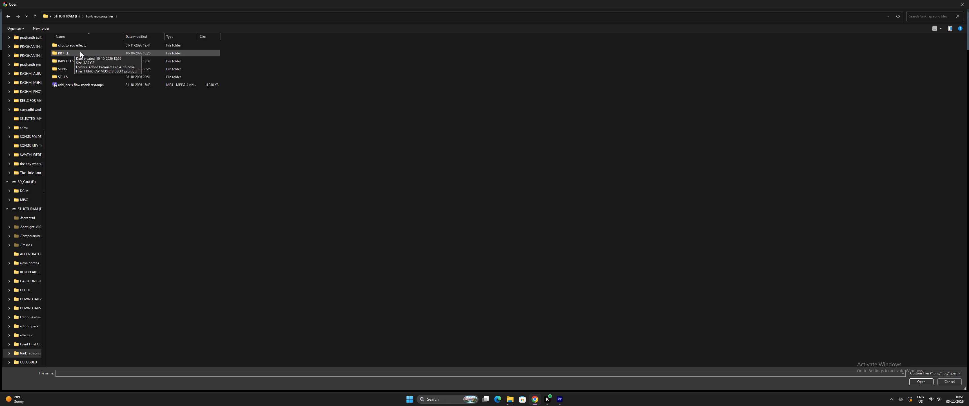
double_click(66, 43)
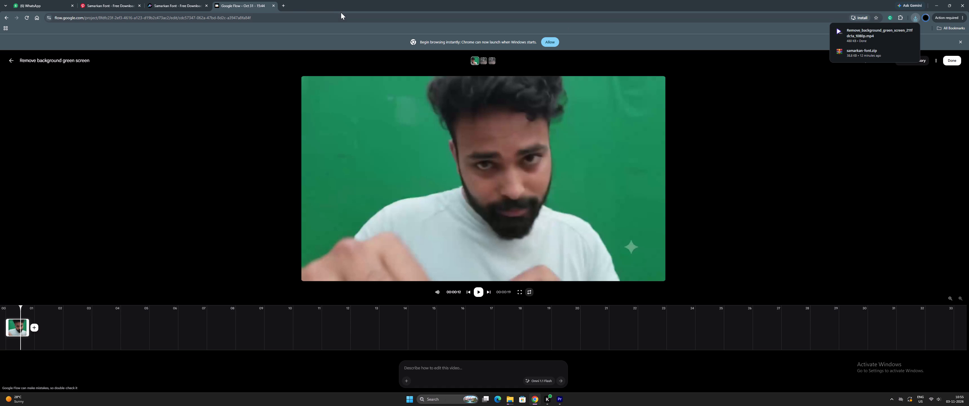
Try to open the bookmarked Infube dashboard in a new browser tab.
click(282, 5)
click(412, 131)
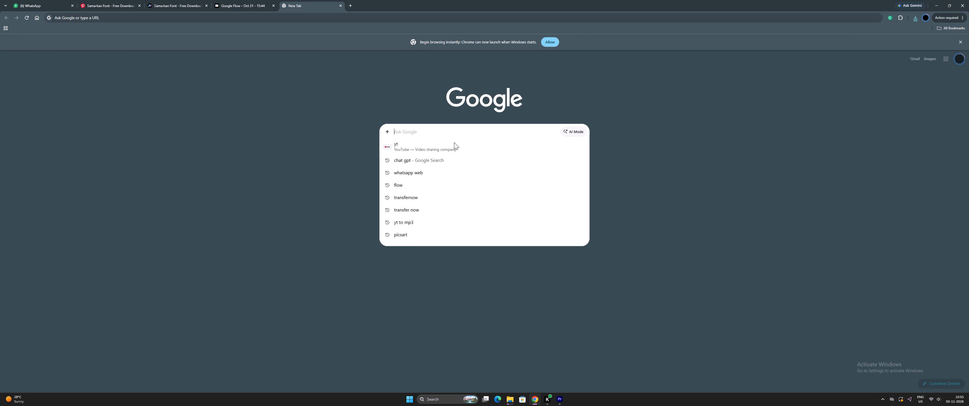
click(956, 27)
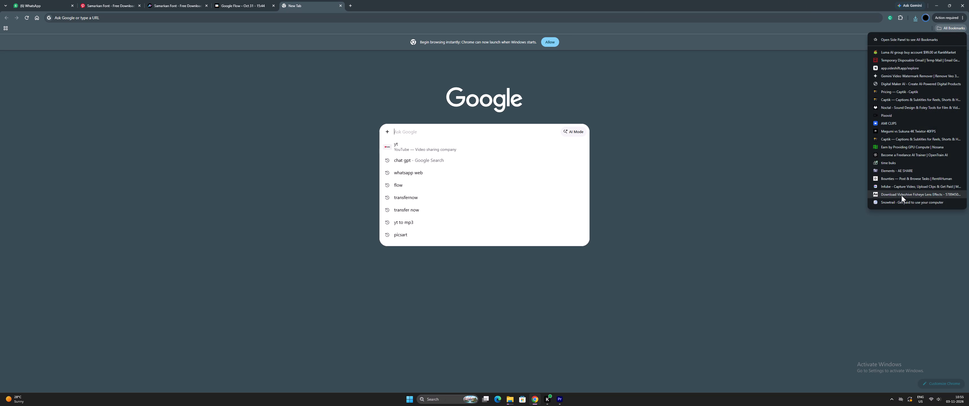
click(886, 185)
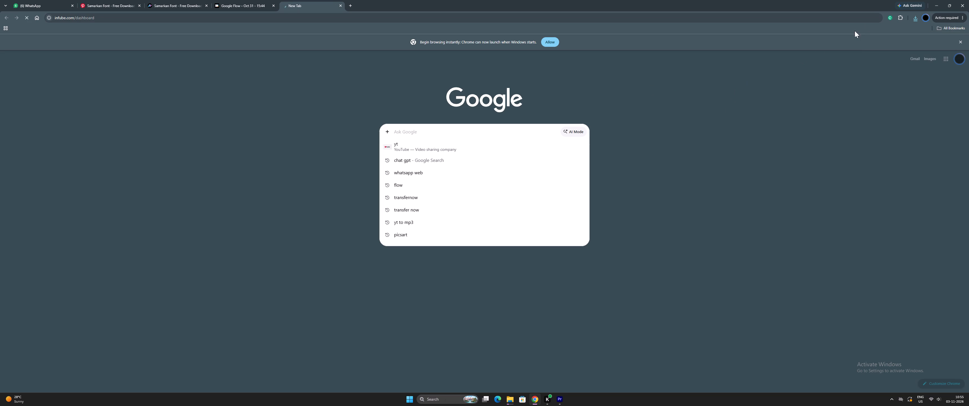
Open the full list of saved bookmarks again.
click(939, 27)
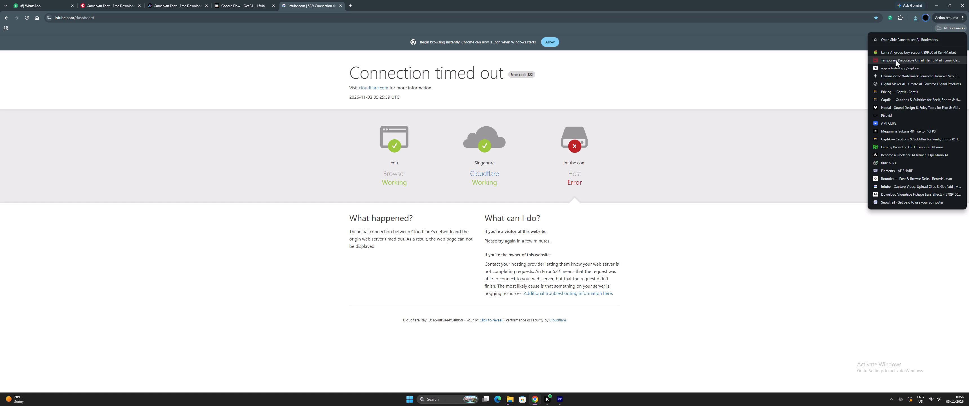
Open the bookmarked Gemini Video Watermark Remover page and bring up its video file chooser.
click(893, 74)
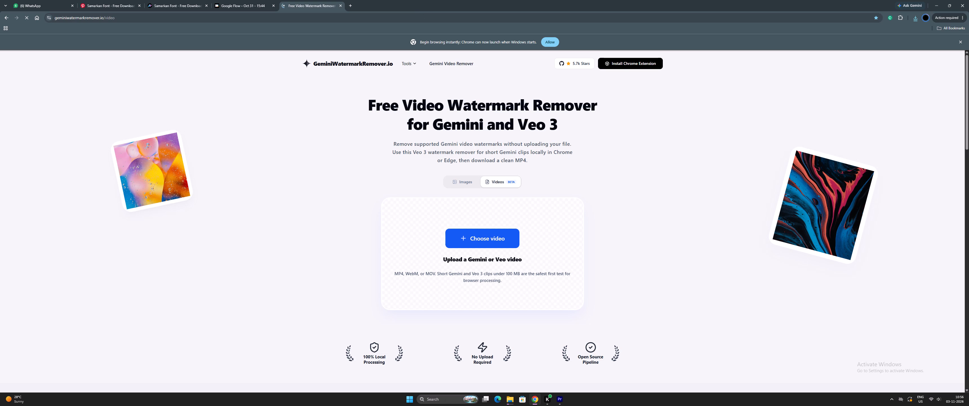
click(470, 237)
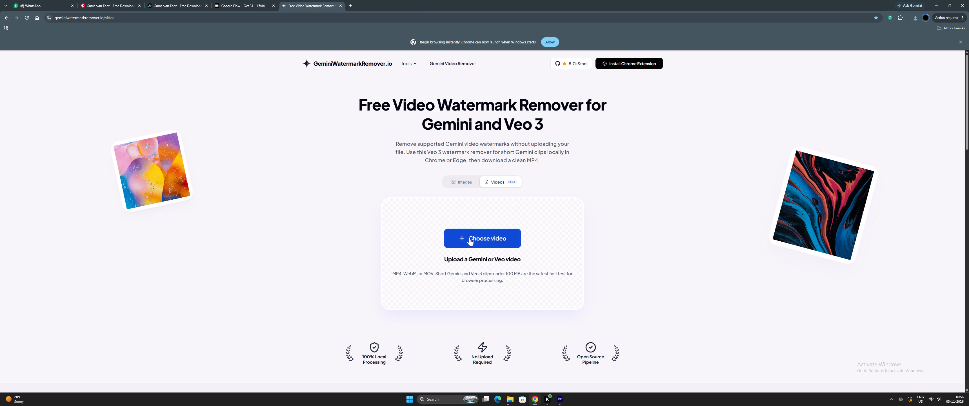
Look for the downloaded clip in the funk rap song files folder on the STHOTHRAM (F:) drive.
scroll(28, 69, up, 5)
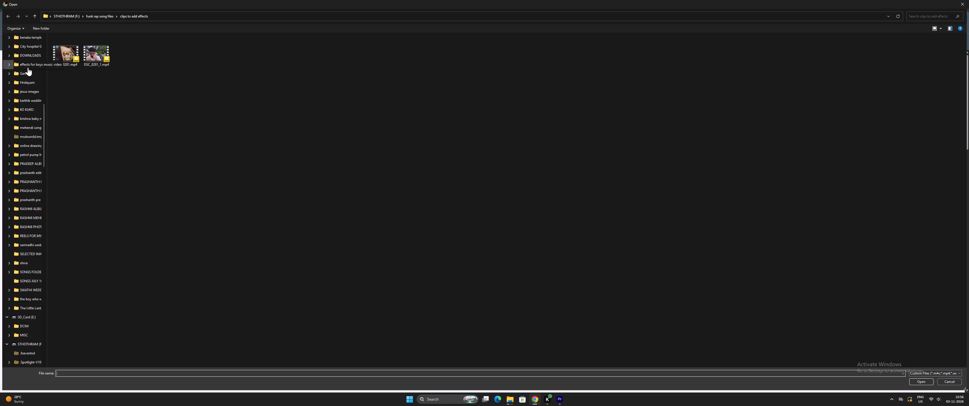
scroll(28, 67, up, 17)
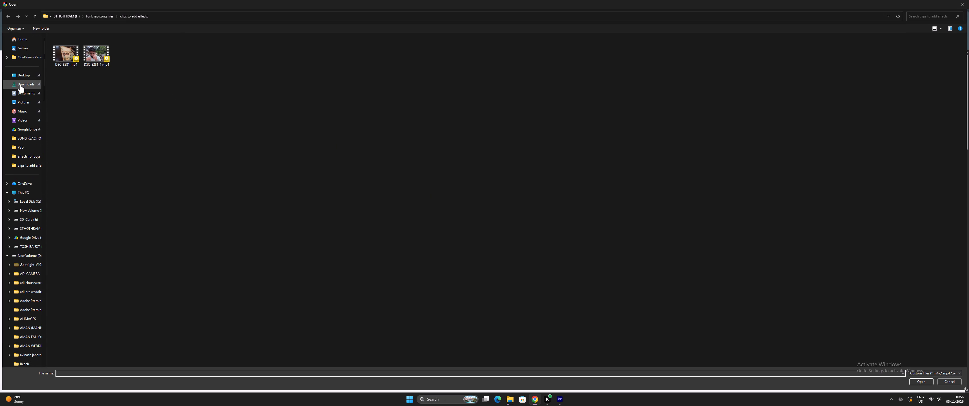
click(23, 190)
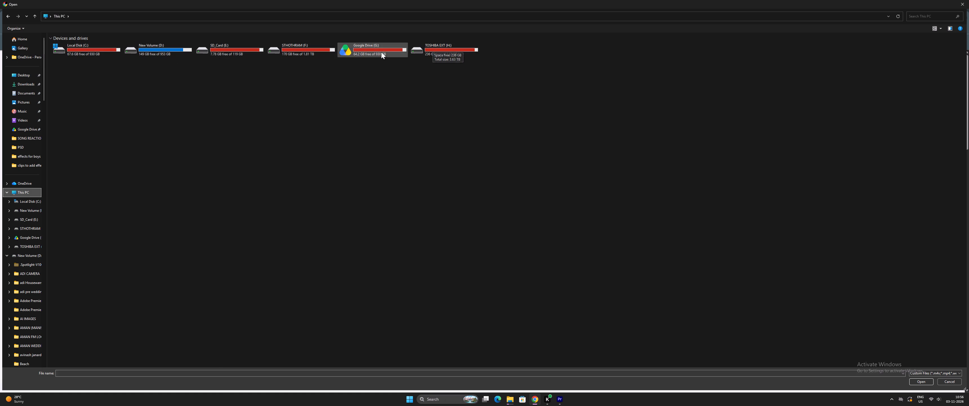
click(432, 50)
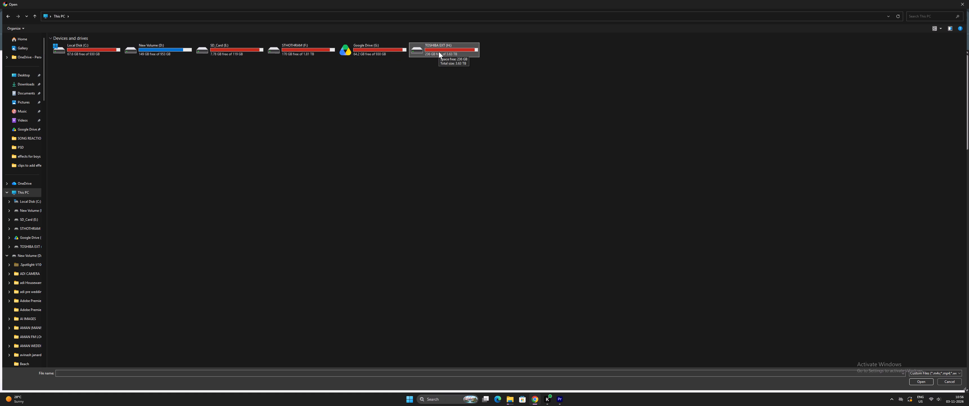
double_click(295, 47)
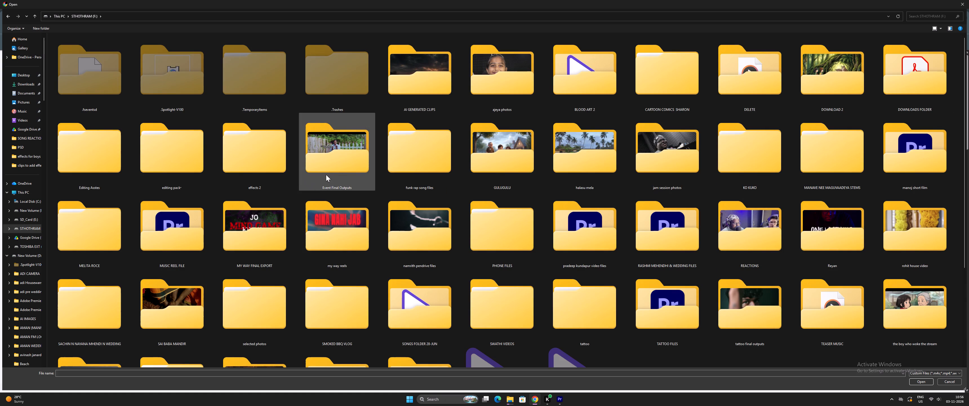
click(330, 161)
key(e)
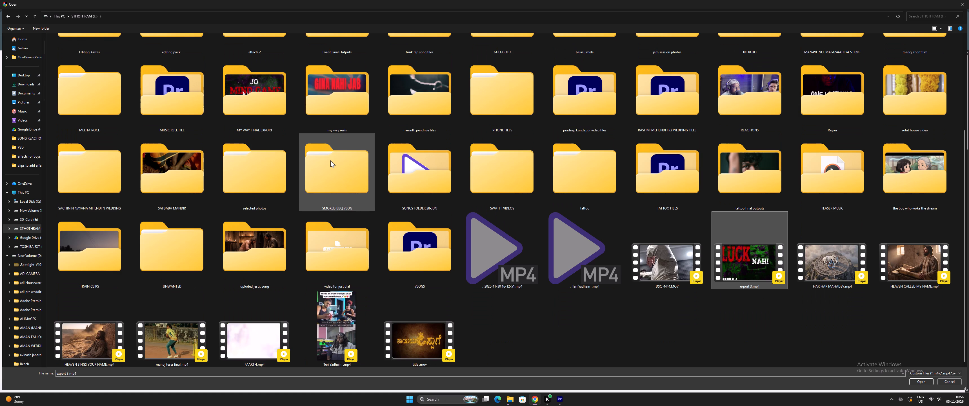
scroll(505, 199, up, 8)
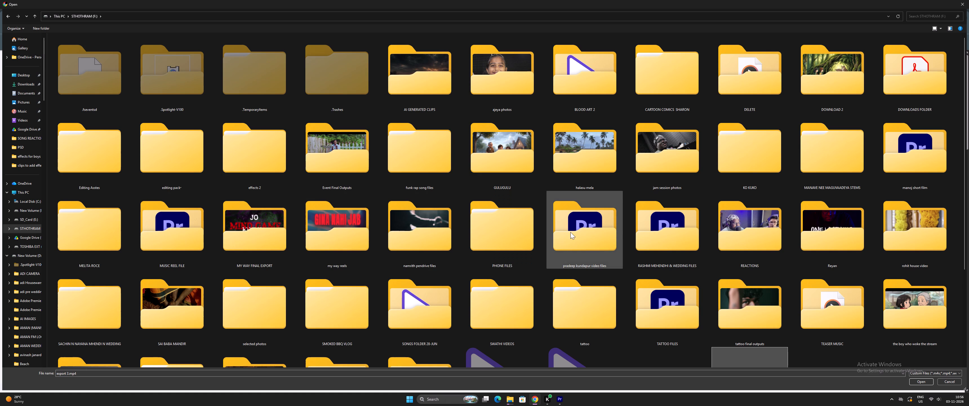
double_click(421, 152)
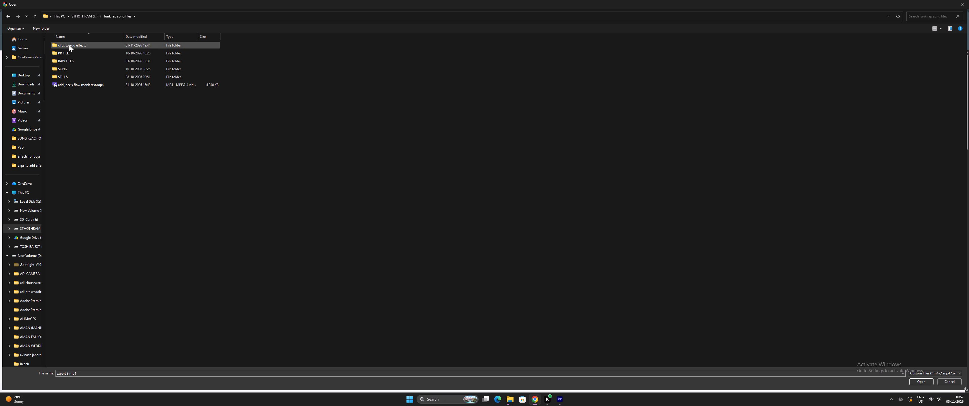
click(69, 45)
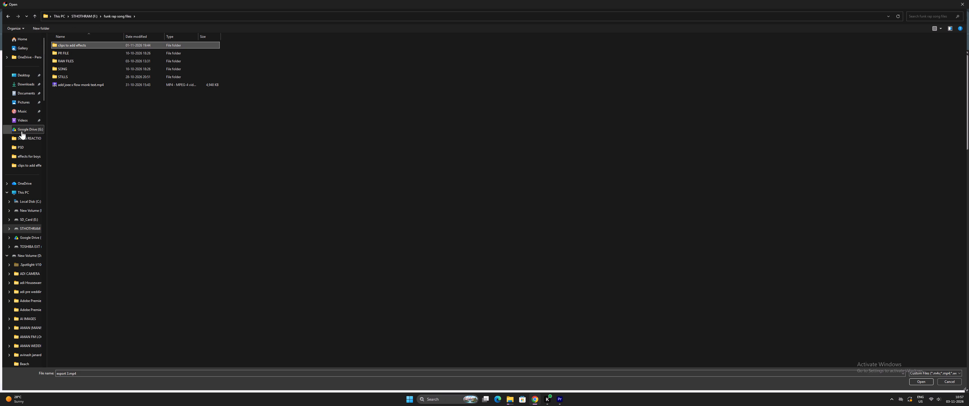
Load the downloaded green-screen clip into the watermark remover from the effects for boys music video folder on New Volume (D:).
click(24, 192)
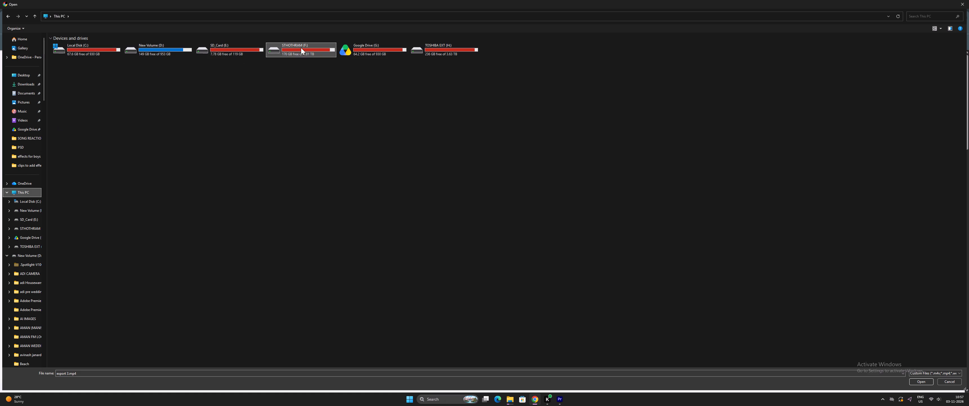
double_click(164, 47)
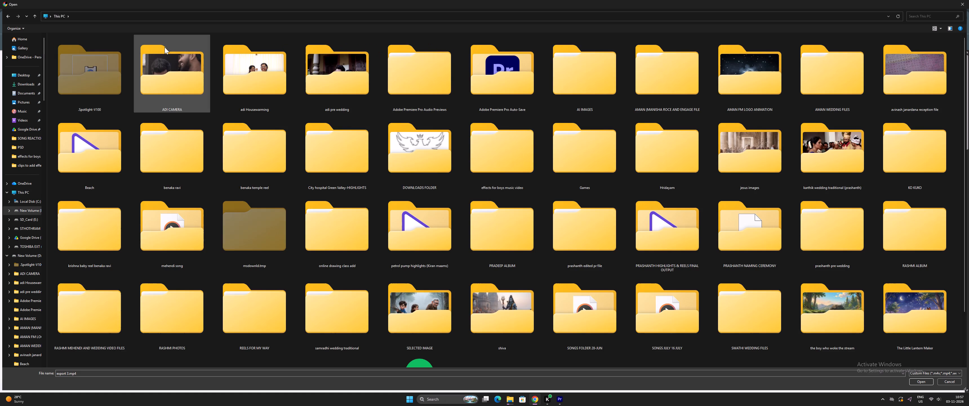
double_click(498, 143)
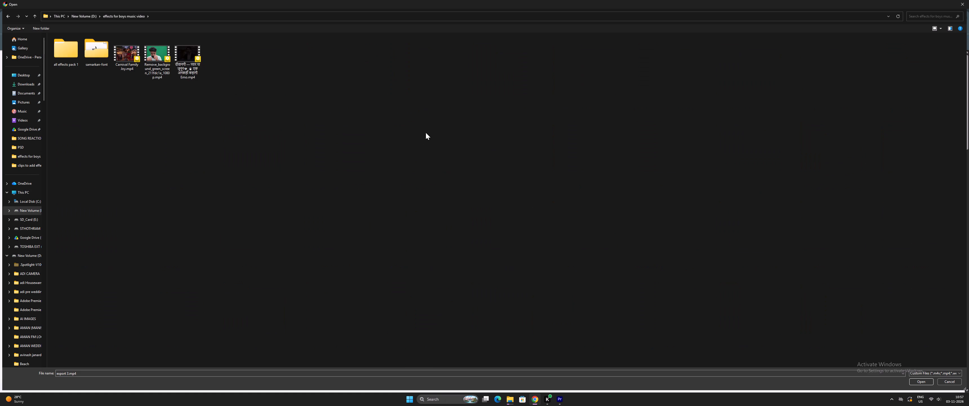
drag(157, 88, 157, 58)
drag(151, 97, 154, 54)
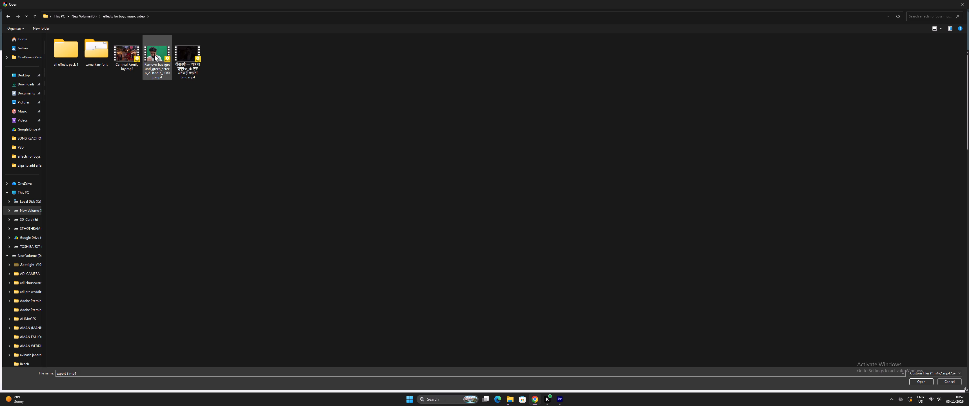
drag(154, 54, 163, 92)
click(921, 381)
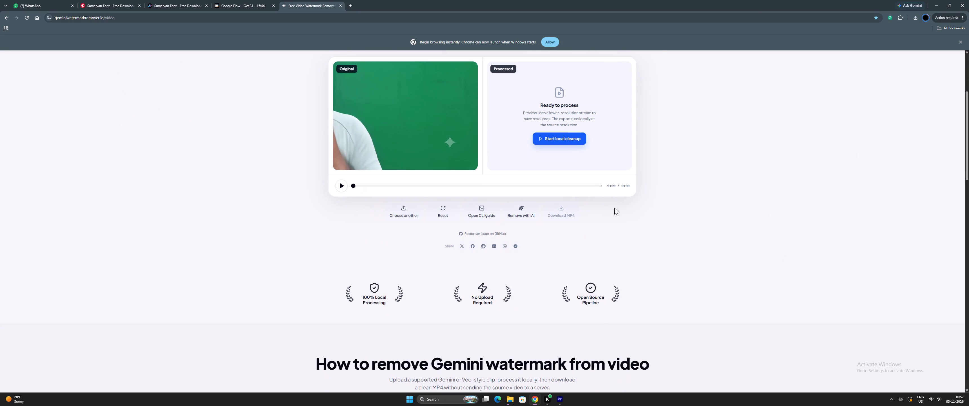
Run the local watermark cleanup on the clip, preview the processed version, and download it as an MP4.
click(564, 140)
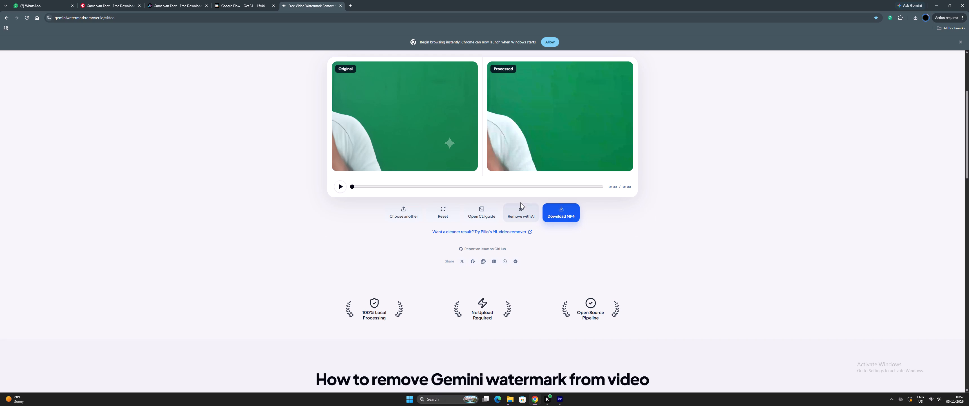
click(341, 187)
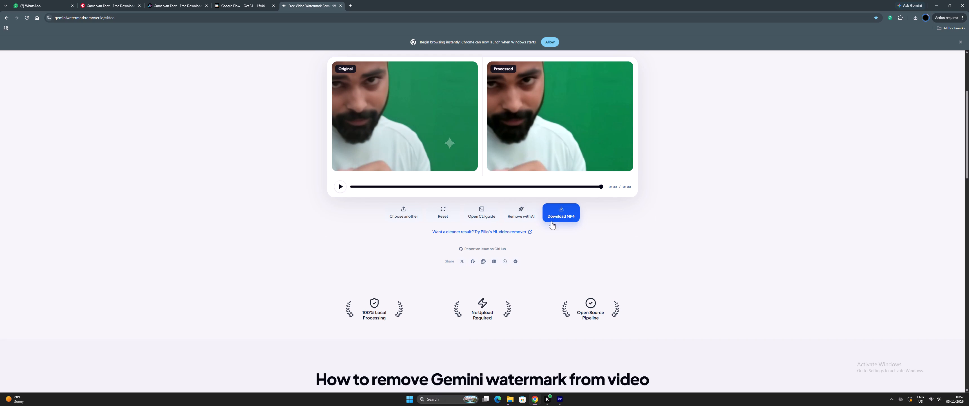
click(562, 213)
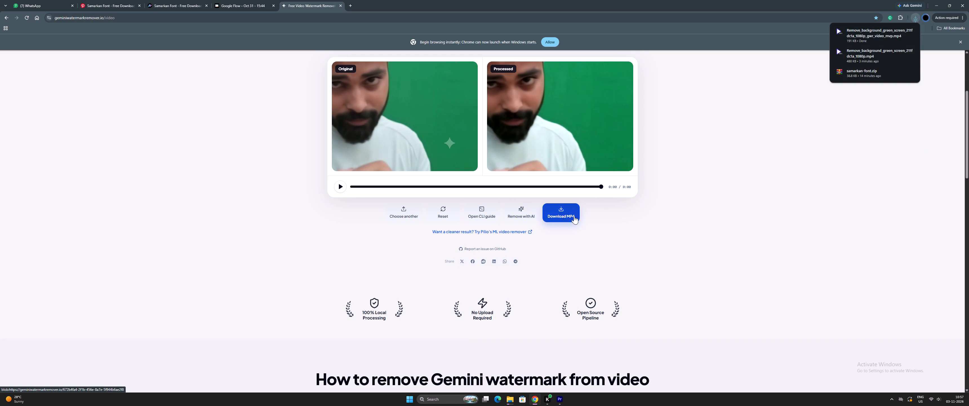
Locate the cleaned clip in its download folder and place it in the Premiere Pro timeline on the Video 5 track.
click(901, 31)
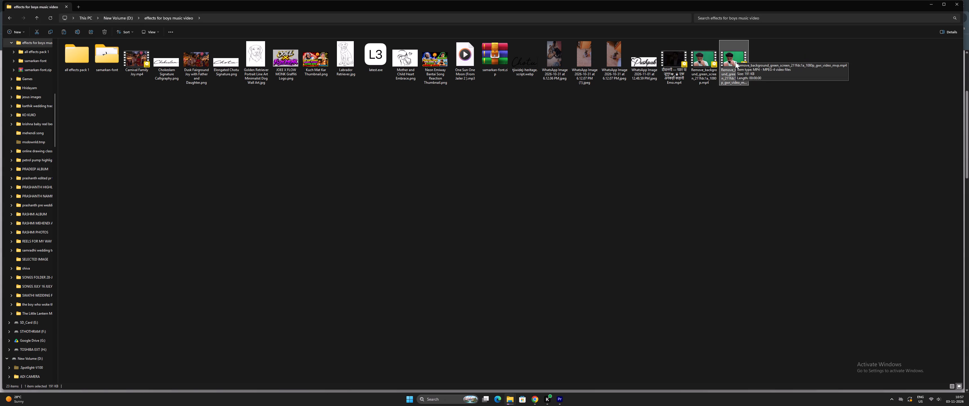
drag(735, 61, 696, 200)
key(alt+Tab)
key(alt+Tab)
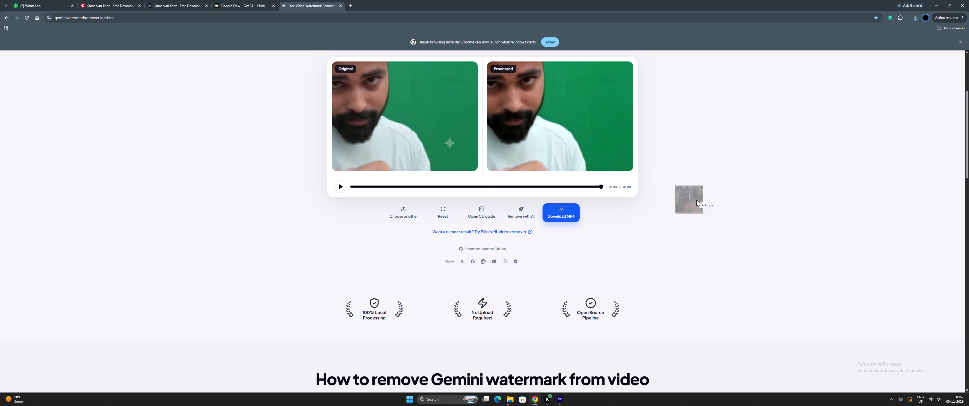
drag(696, 200, 175, 254)
key(alt+Tab)
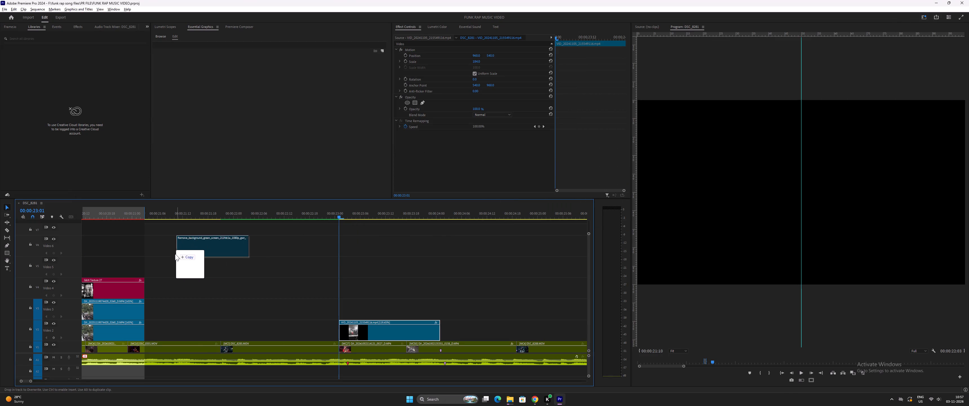
drag(175, 254, 183, 272)
Move the green-screen clip directly above the red texture overlay, align their starts, and extend its end towards the overlay's end.
drag(97, 212, 74, 215)
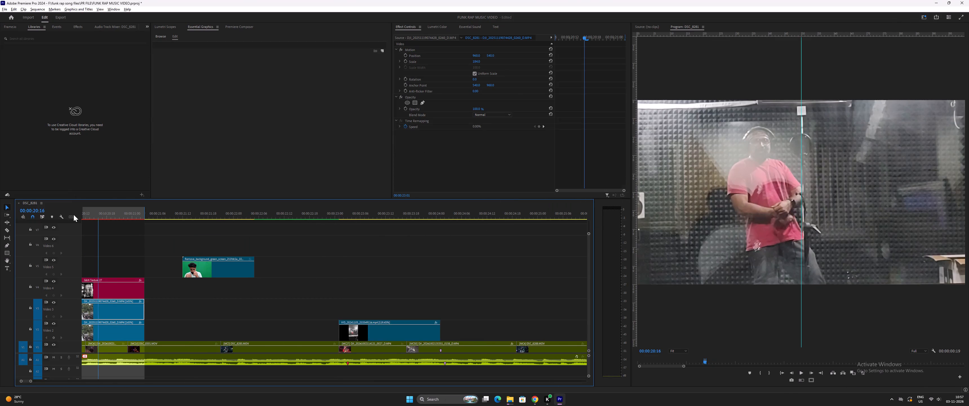
drag(74, 215, 226, 236)
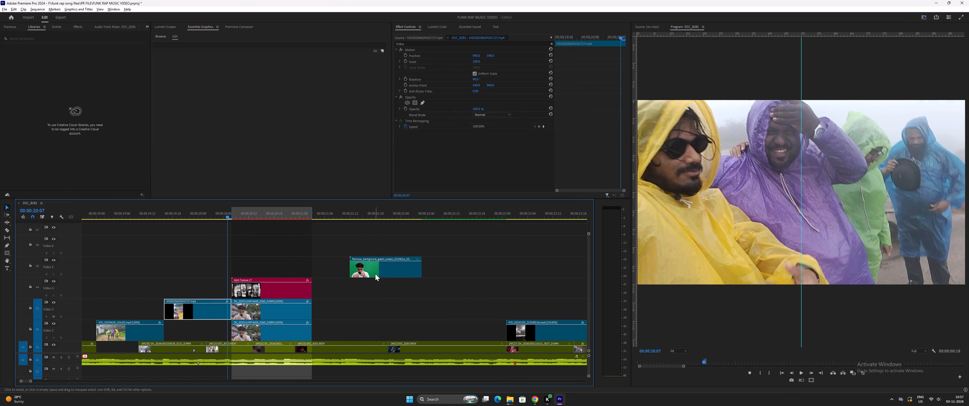
drag(376, 271, 260, 261)
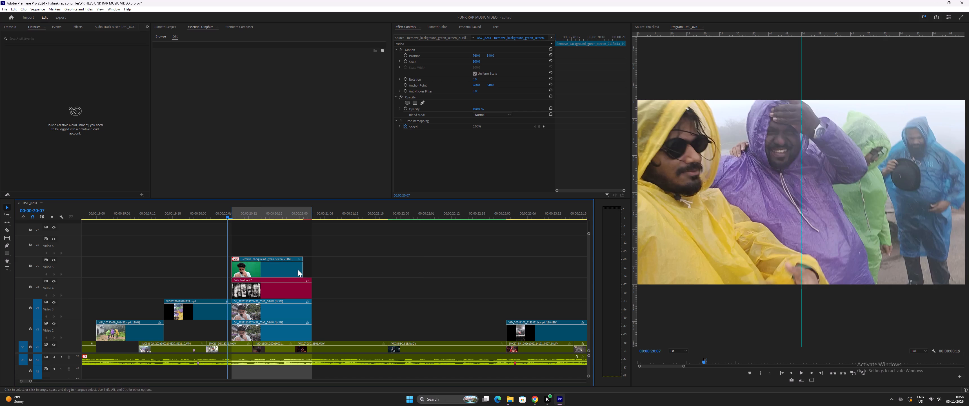
drag(302, 270, 317, 271)
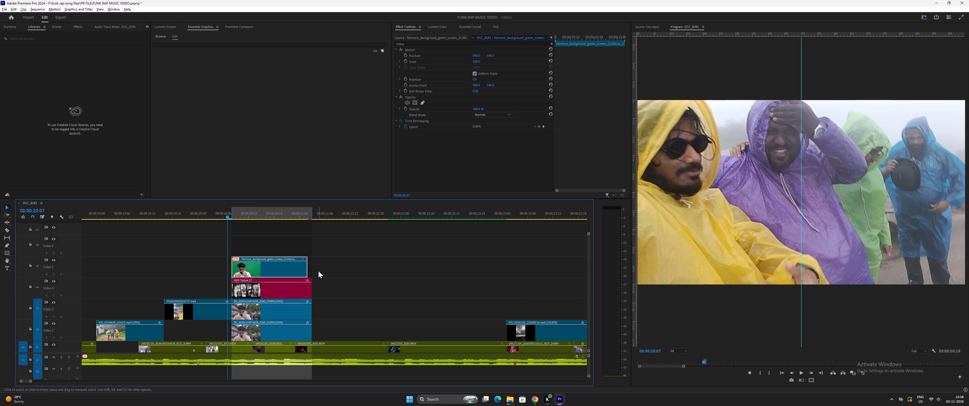
Play back the section around the green-screen clip to check its placement against the preceding raincoat footage and the following shot.
click(232, 216)
drag(237, 215, 232, 215)
key(space)
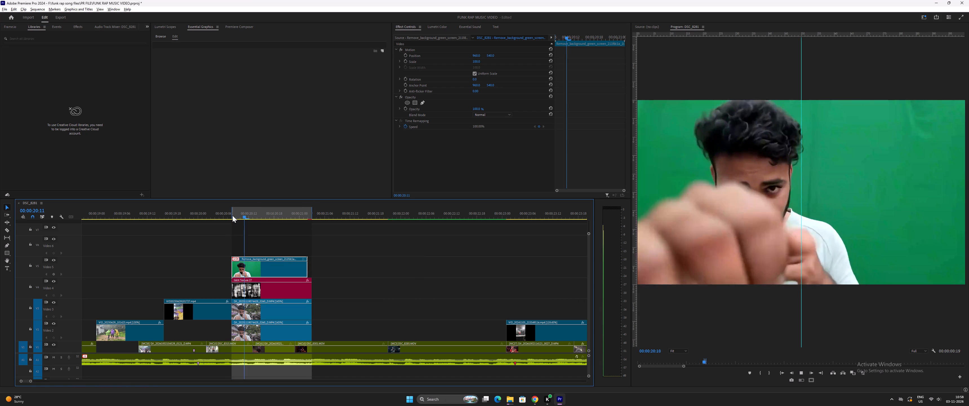
key(space)
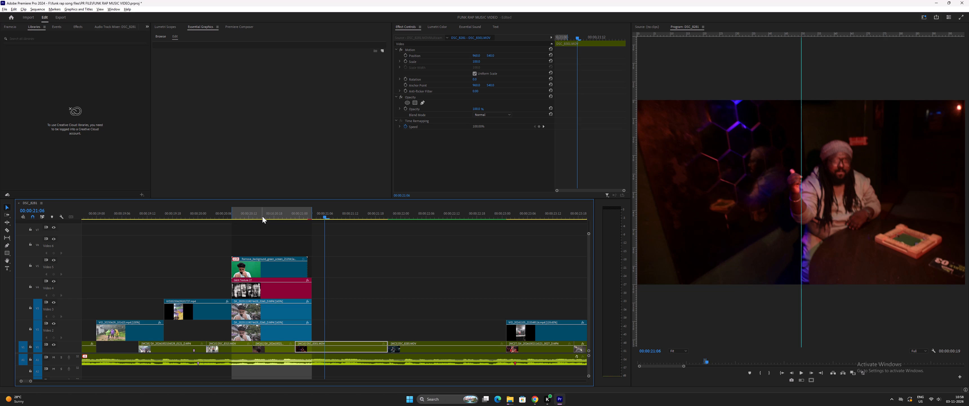
drag(259, 213, 152, 216)
key(space)
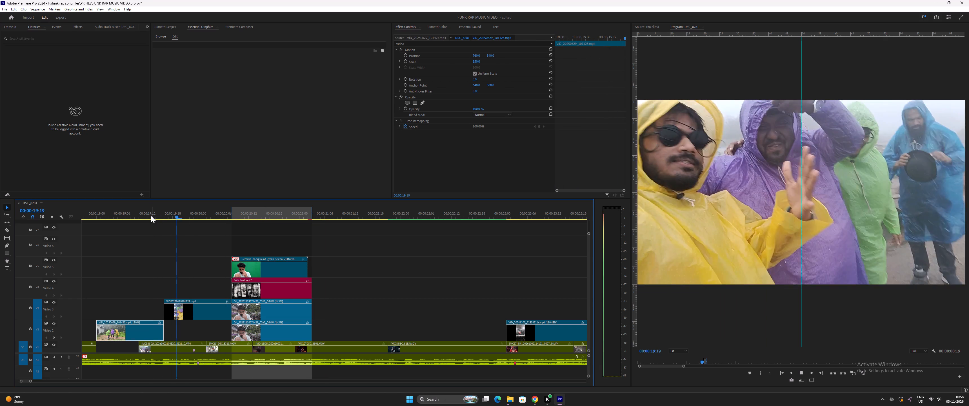
key(space)
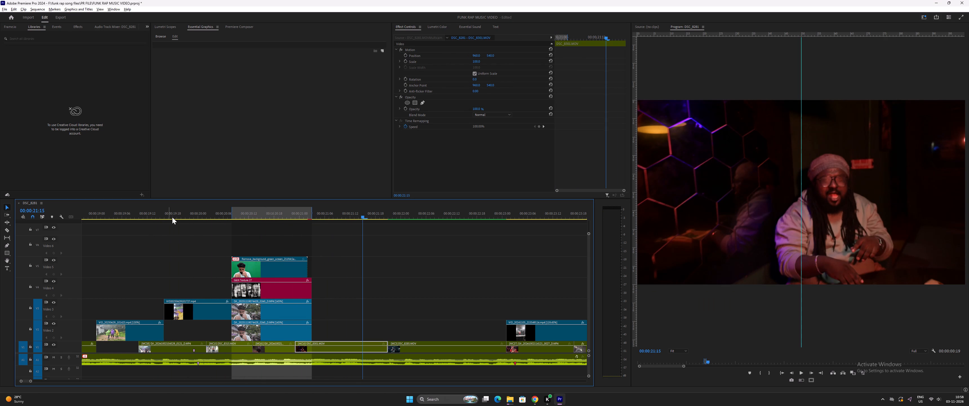
click(232, 214)
drag(235, 213, 231, 214)
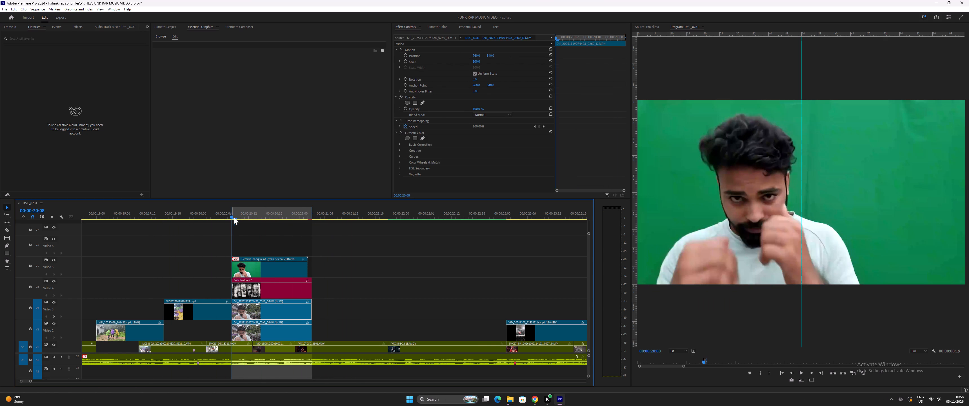
Delete the green-screen clip's detached audio piece from the lower audio tracks.
alt+scroll(260, 257, down, 4)
drag(258, 198, 259, 150)
drag(66, 345, 68, 337)
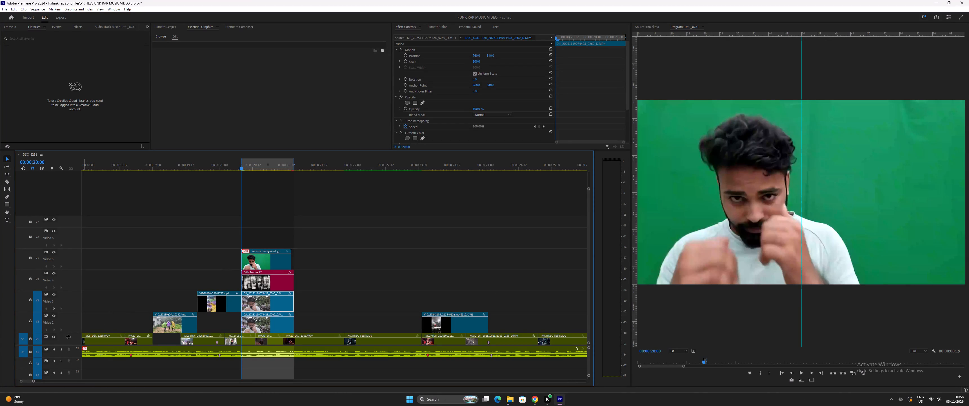
drag(68, 337, 82, 281)
click(331, 336)
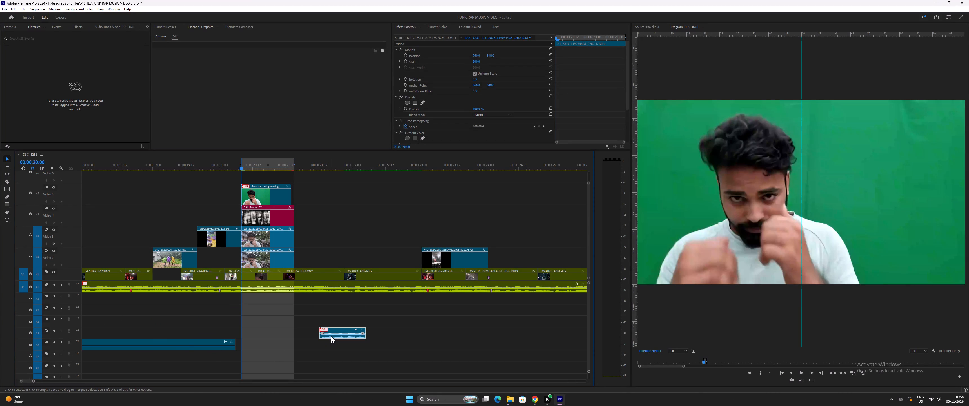
key(Delete)
Delete the two leftover blue audio clips on the lower audio track before the green-screen section.
key(minus)
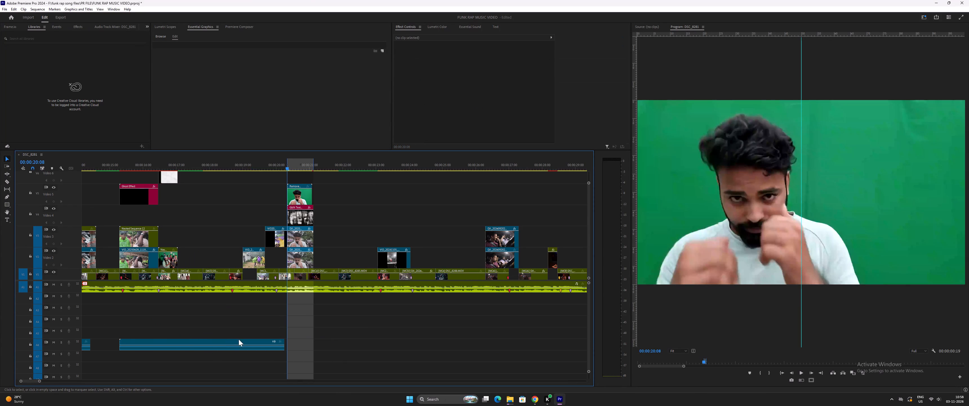
key(minus)
key(minus)
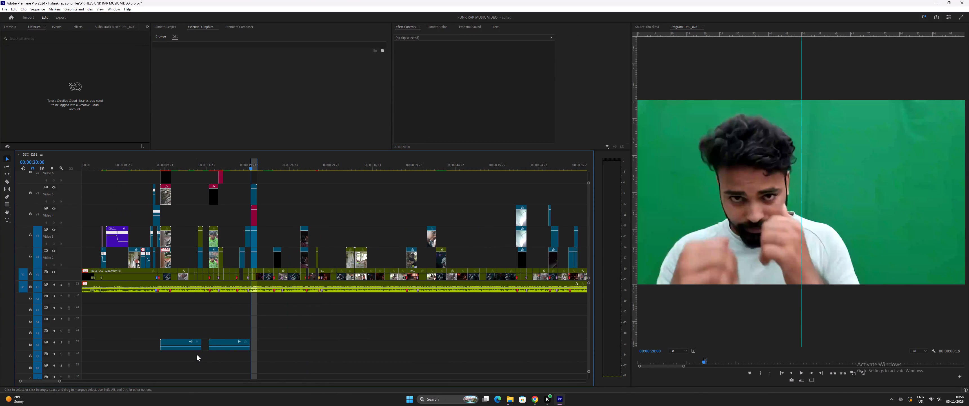
drag(191, 352, 234, 340)
key(Delete)
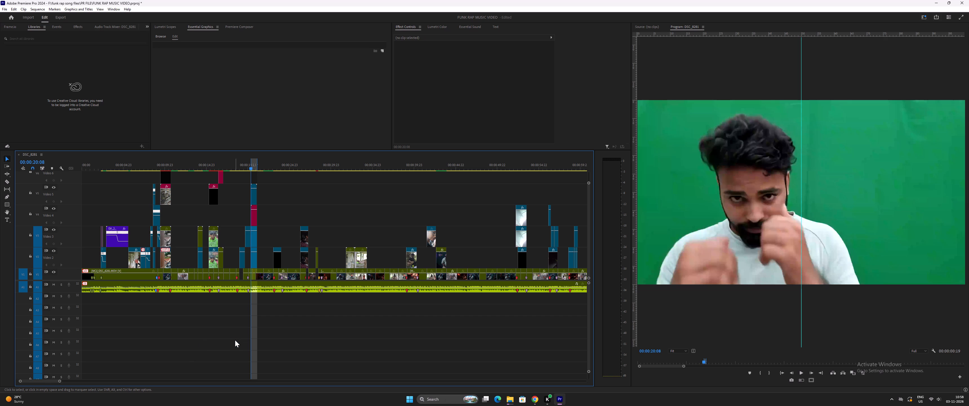
Replay and scrub the raincoat and green-screen sections to examine the clip's timing and the transition into the following shot.
key(equal)
key(equal)
key(equal)
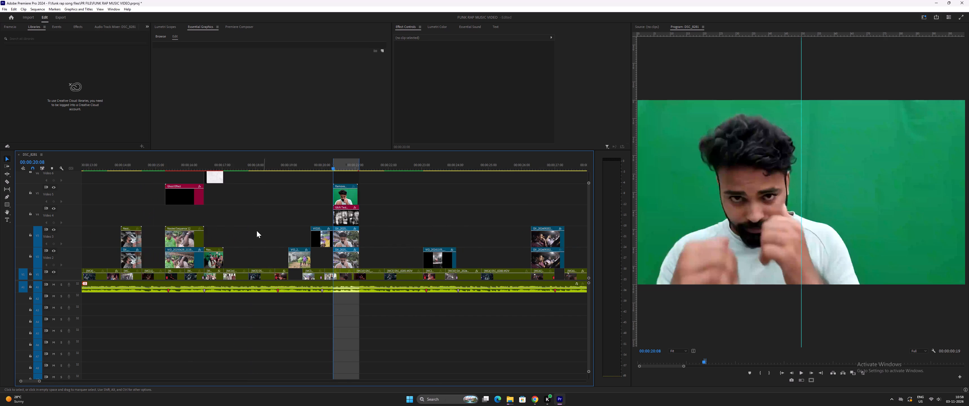
key(equal)
key(equal)
key(space)
key(space)
drag(310, 164, 293, 168)
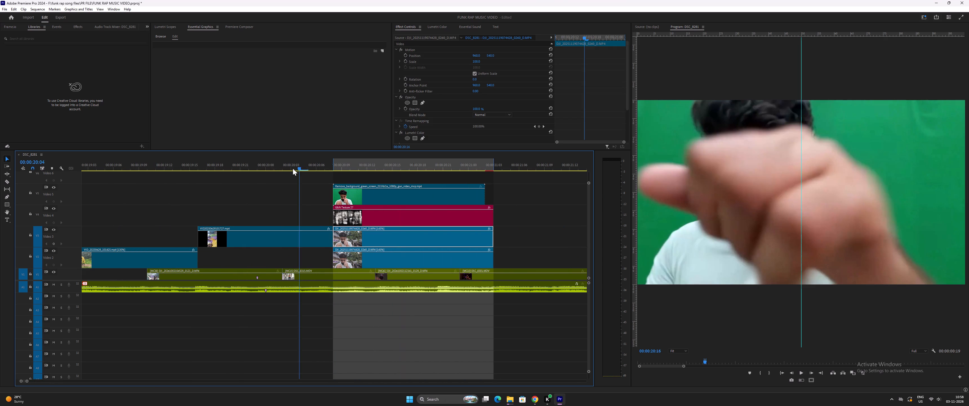
drag(293, 168, 181, 173)
key(space)
key(space)
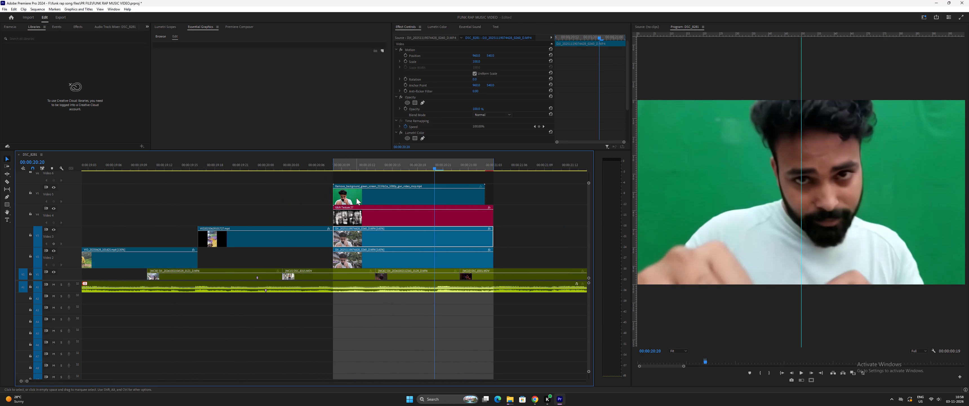
drag(323, 164, 261, 176)
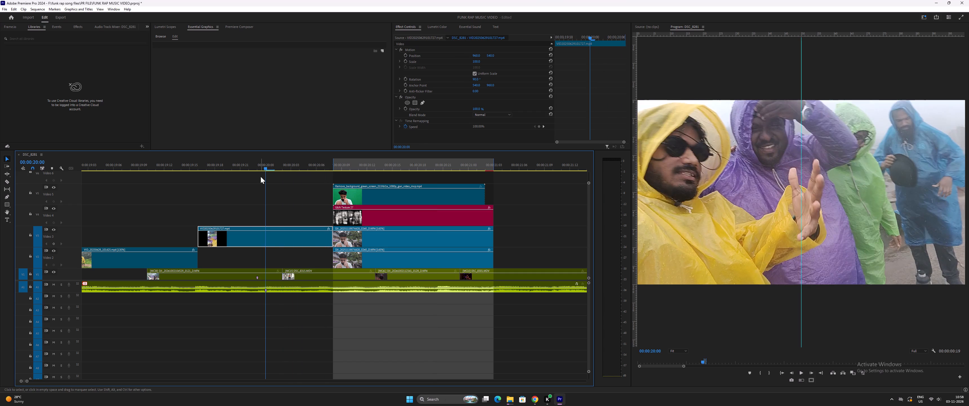
key(space)
key(space)
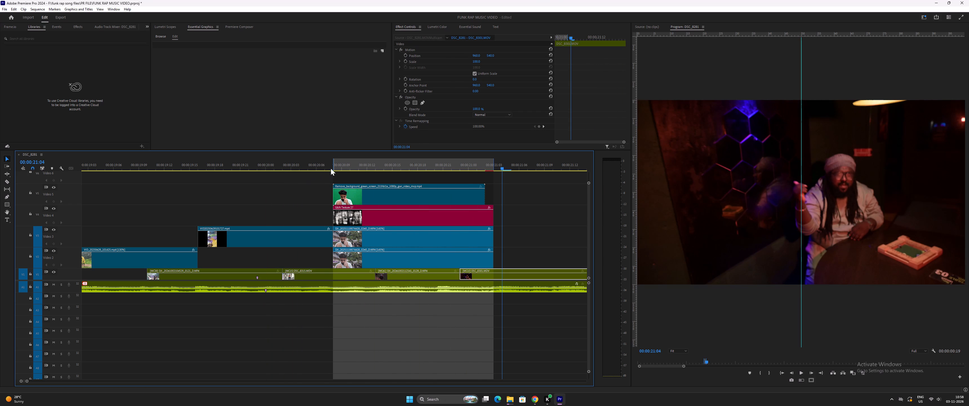
drag(338, 166, 397, 180)
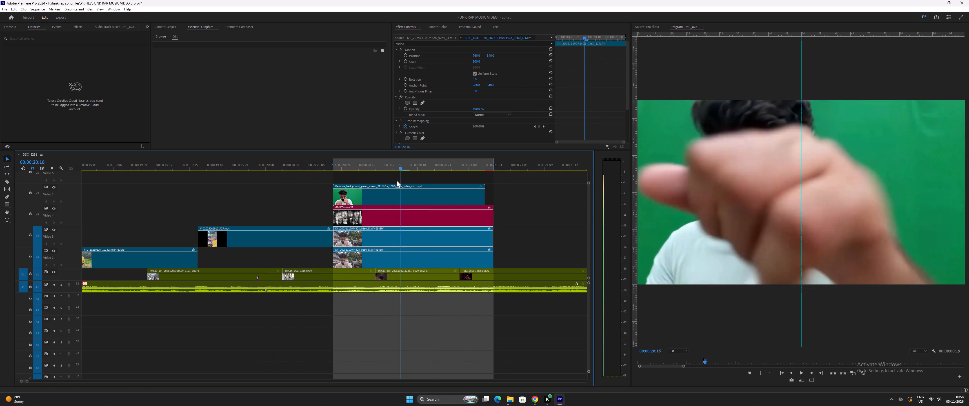
drag(397, 180, 412, 181)
key(space)
key(space)
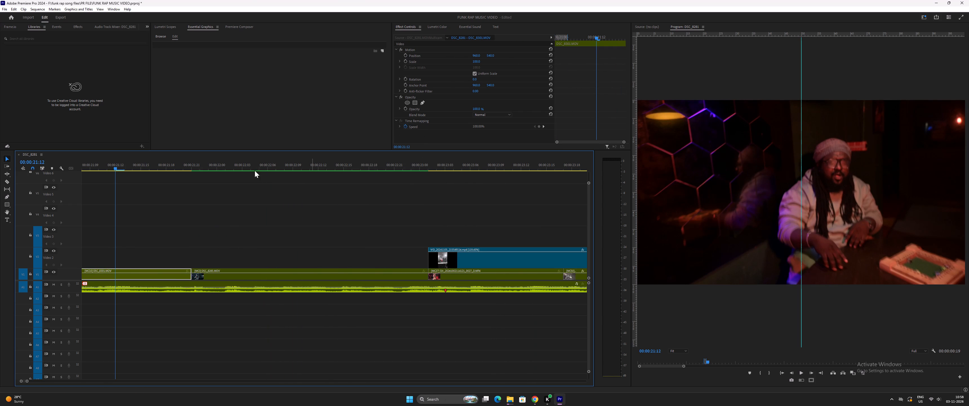
key(minus)
key(minus)
drag(243, 167, 258, 172)
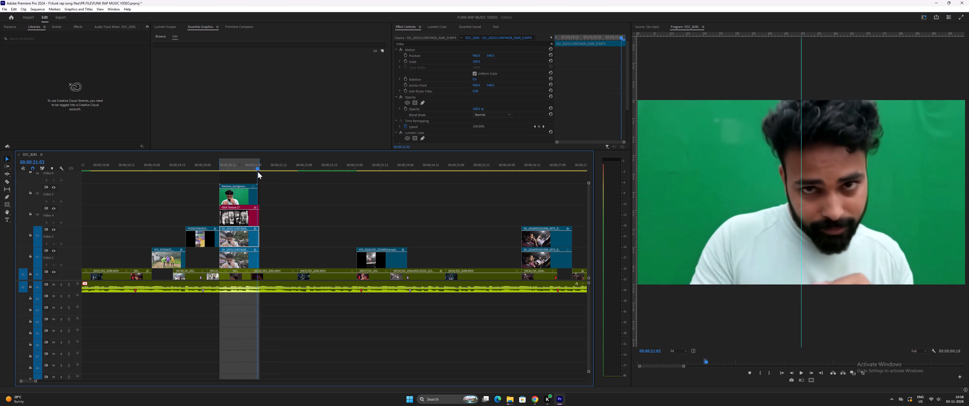
Trim the ends of the texture clip and both street footage clips beneath the green-screen clip so they finish where it does.
drag(258, 172, 261, 173)
key(equal)
key(equal)
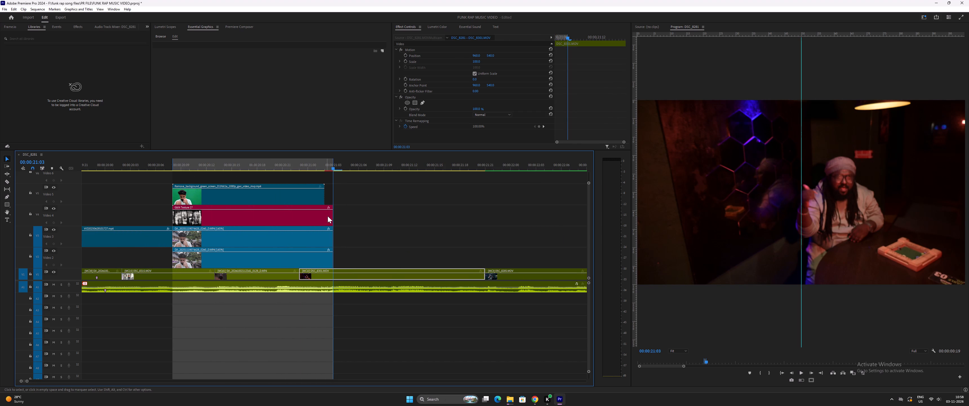
drag(332, 216, 323, 216)
drag(332, 237, 323, 236)
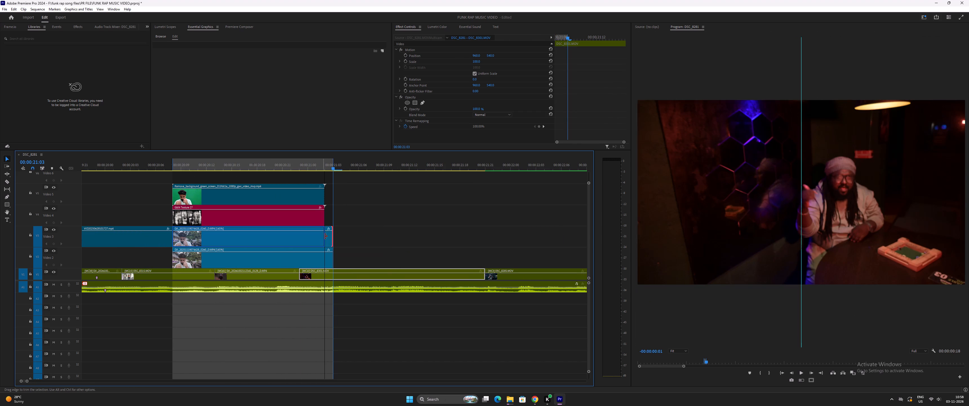
drag(333, 258, 324, 259)
key(minus)
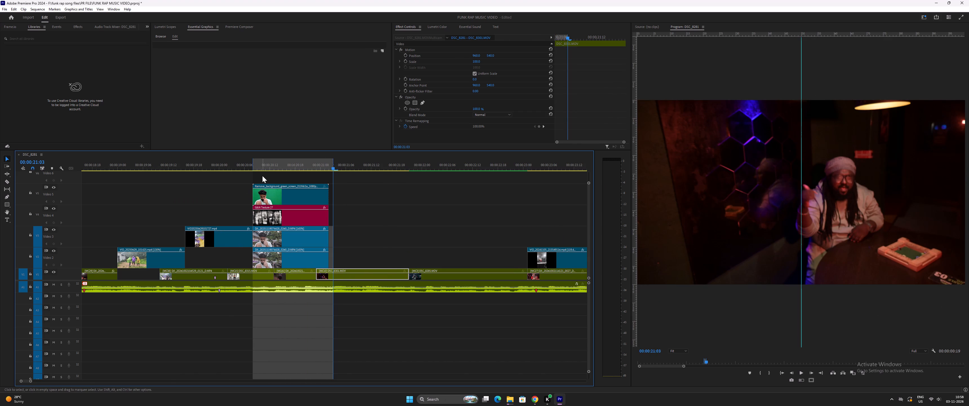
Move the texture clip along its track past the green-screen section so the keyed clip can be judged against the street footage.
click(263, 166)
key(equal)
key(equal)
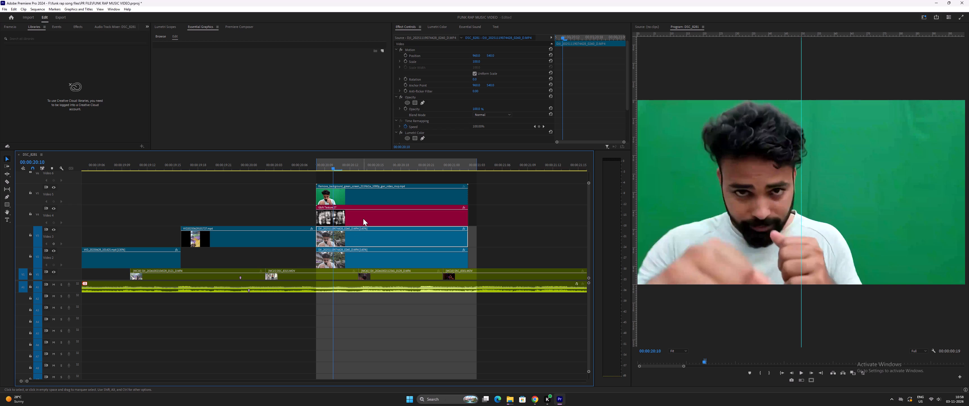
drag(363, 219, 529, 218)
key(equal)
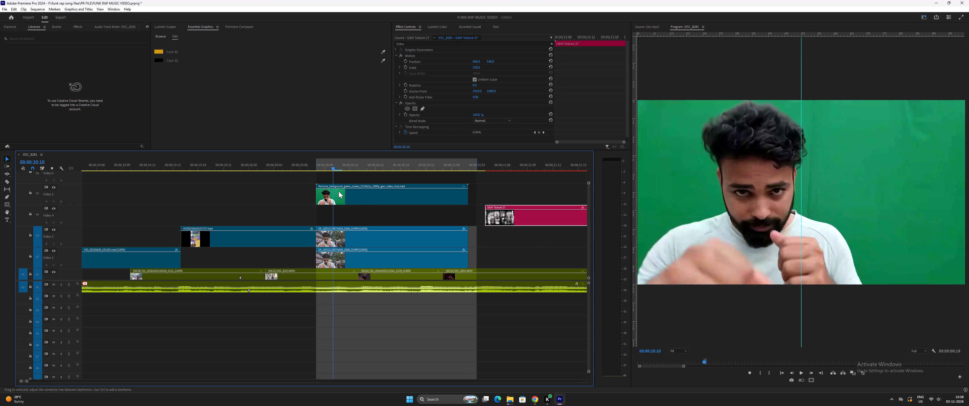
Find the Ultra Key effect and apply it to the green-screen clip.
click(359, 198)
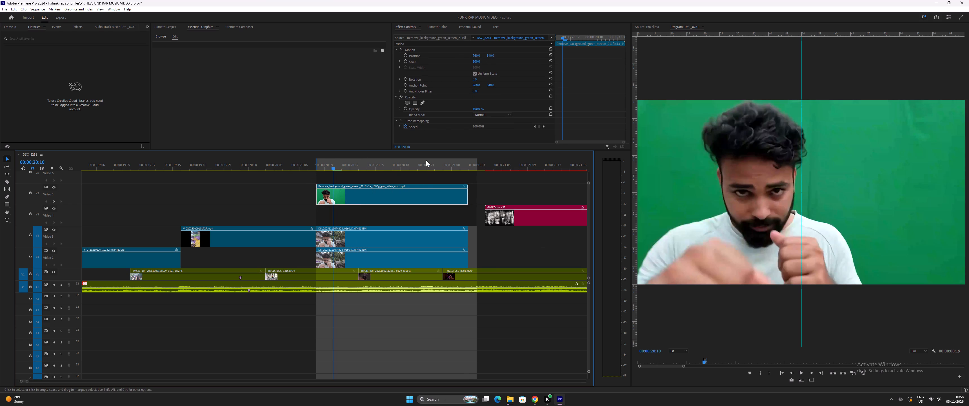
scroll(55, 27, up, 3)
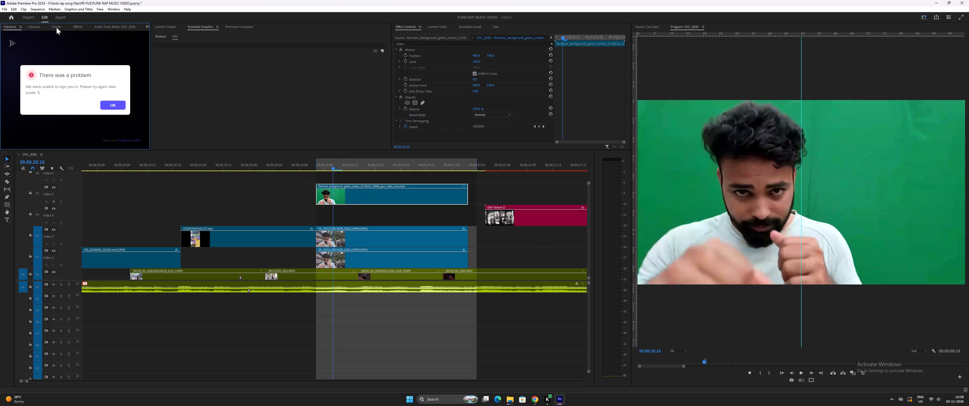
scroll(56, 27, up, 1)
scroll(57, 27, down, 3)
click(30, 36)
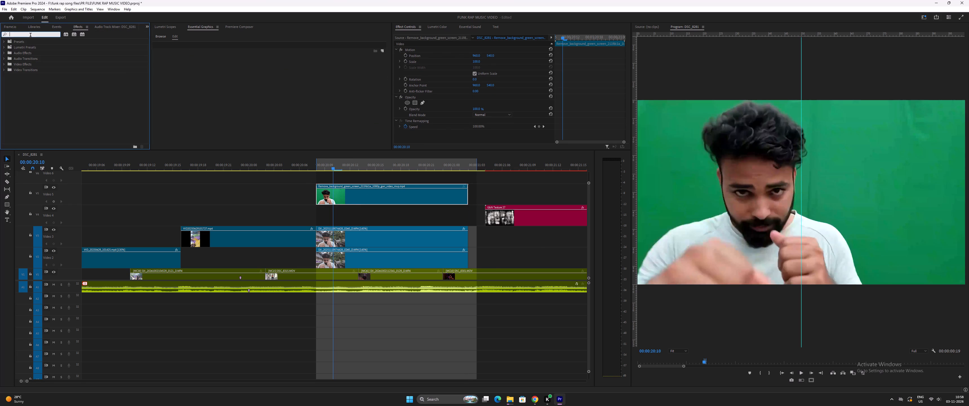
text(ultra)
key(space)
text(key)
drag(54, 74, 886, 157)
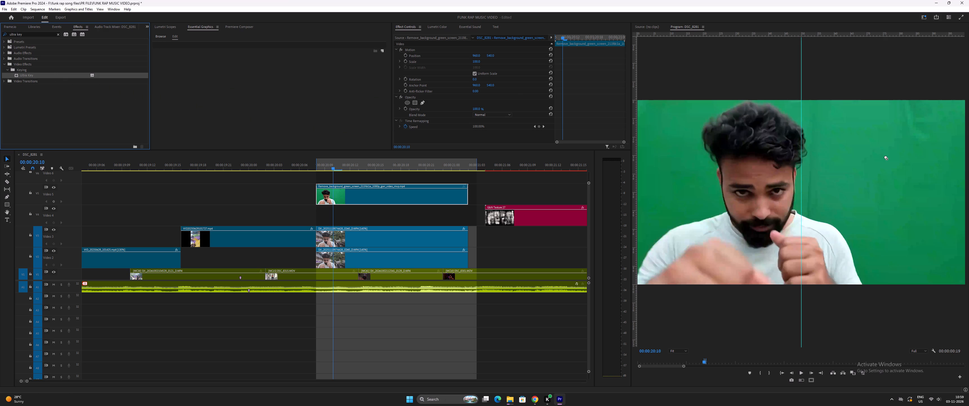
drag(886, 157, 378, 198)
Set the Ultra Key's key color by sampling the green backdrop beside the man.
scroll(446, 121, down, 13)
click(481, 104)
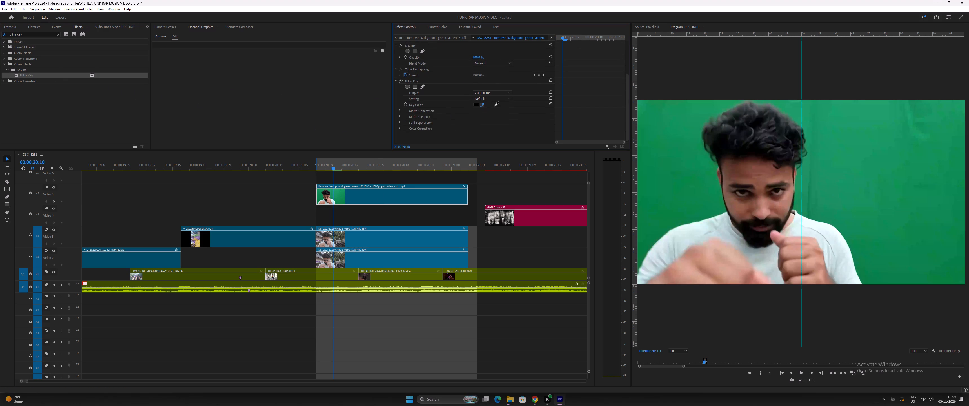
click(887, 185)
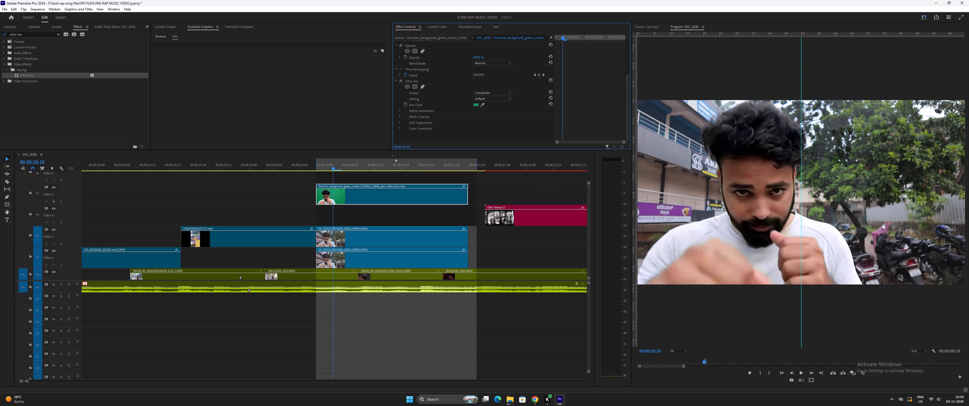
Play back and scrub the green-screen section to examine the key's edges against the street footage.
drag(329, 167, 302, 170)
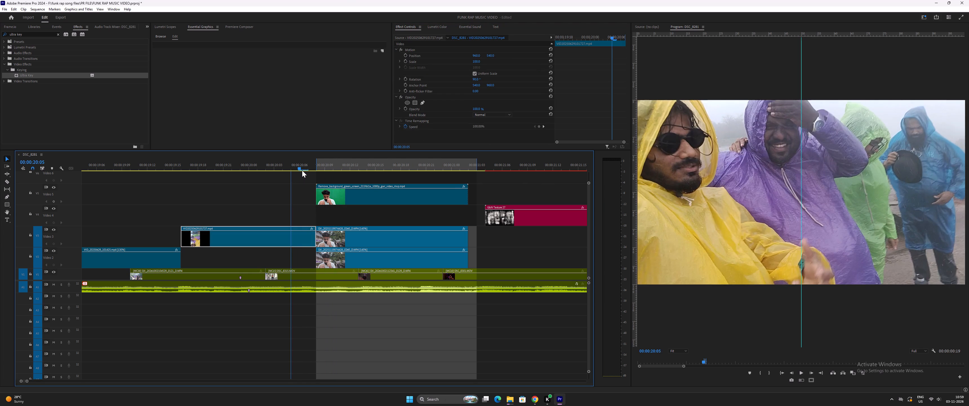
drag(302, 170, 304, 170)
key(space)
key(space)
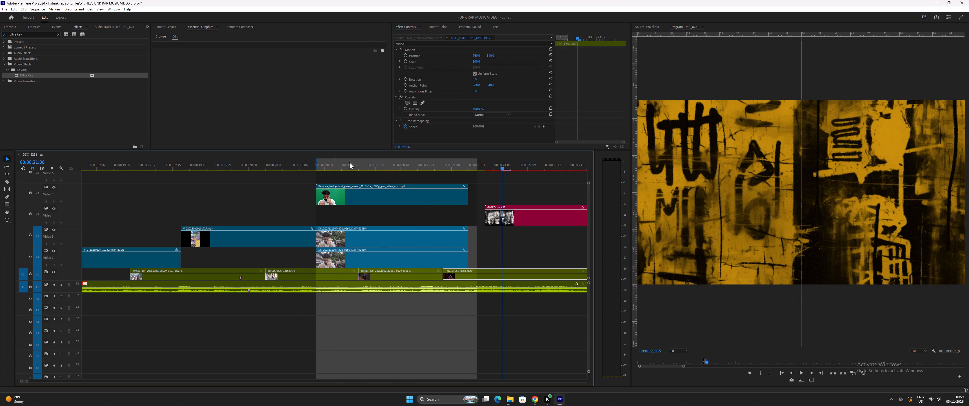
drag(329, 161, 392, 175)
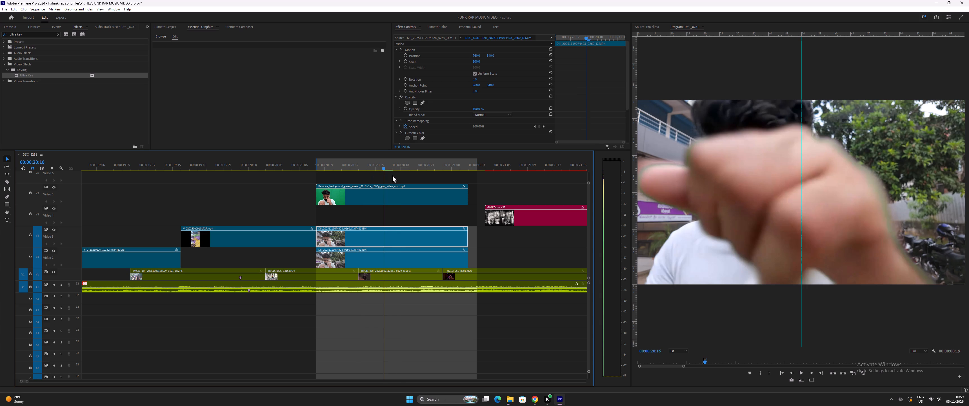
drag(392, 175, 448, 191)
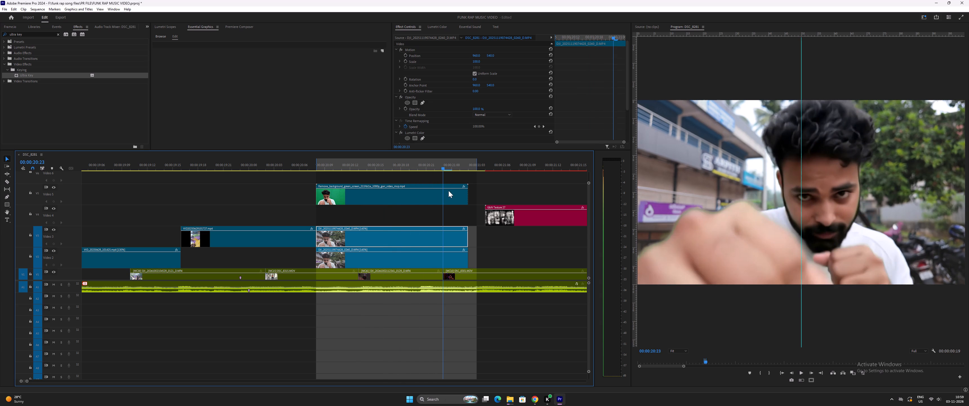
drag(448, 191, 434, 189)
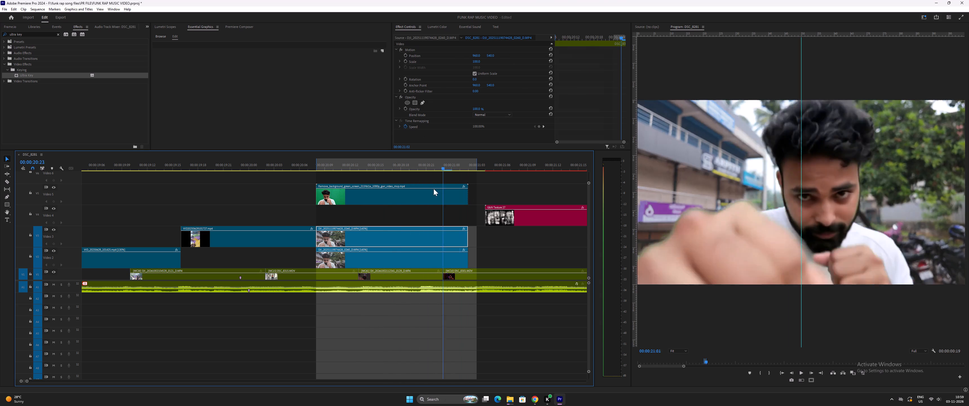
drag(434, 189, 321, 187)
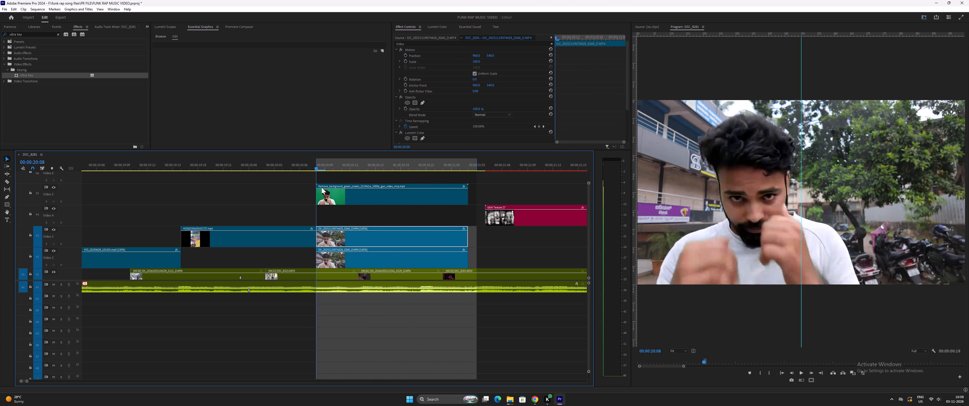
drag(321, 187, 356, 188)
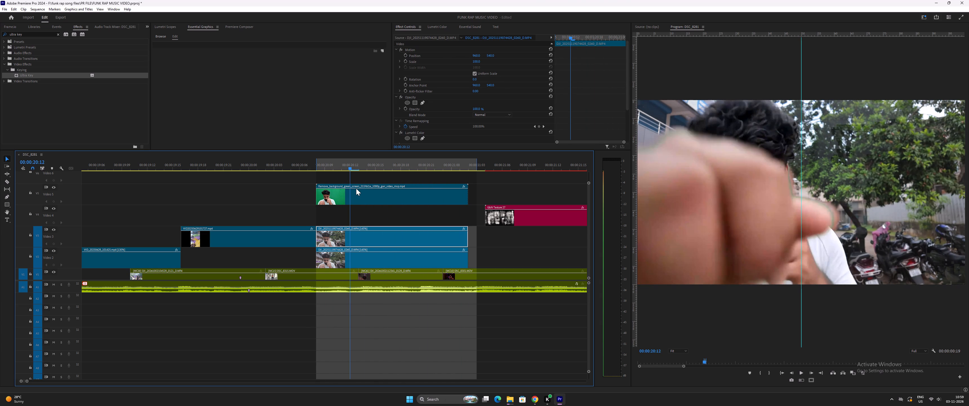
drag(356, 188, 377, 194)
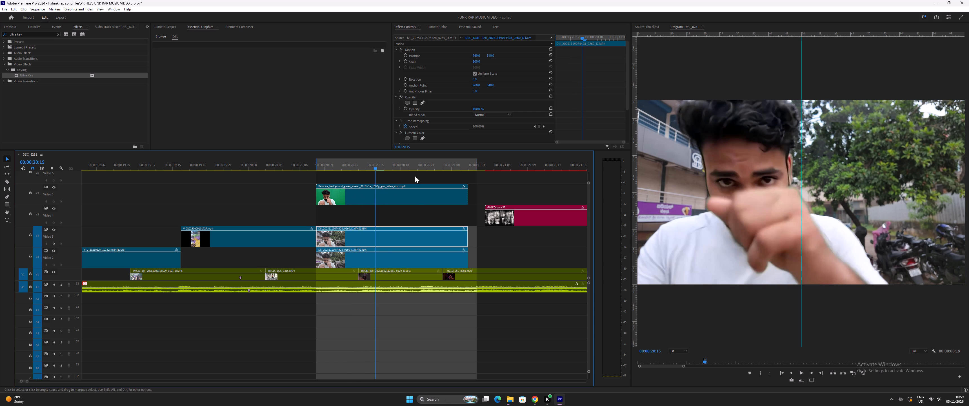
Move the texture clip back directly beneath the green-screen clip, aligned to its start, and play back the composite.
drag(535, 223, 392, 220)
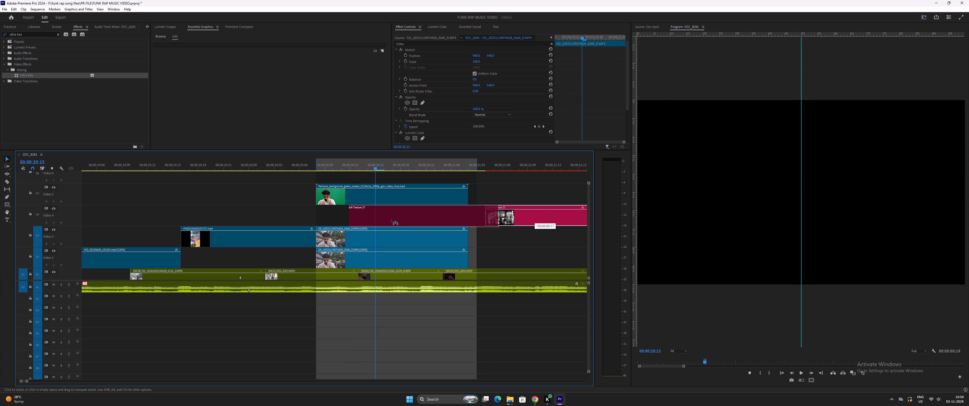
drag(392, 220, 366, 219)
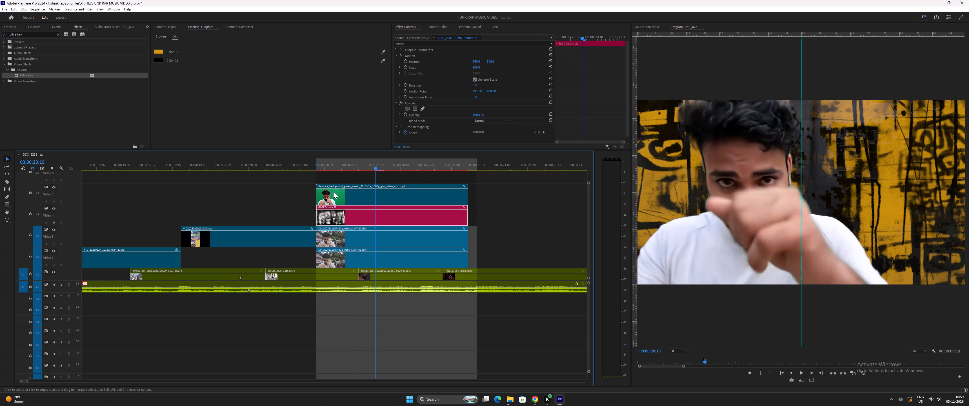
click(258, 166)
key(space)
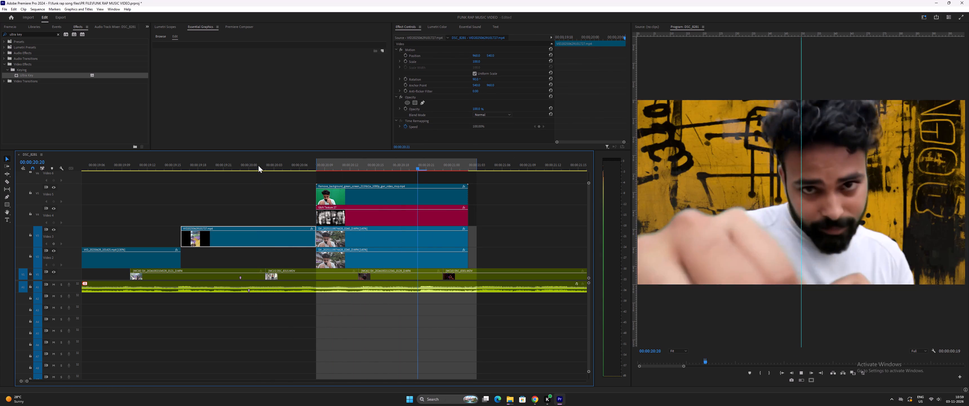
key(space)
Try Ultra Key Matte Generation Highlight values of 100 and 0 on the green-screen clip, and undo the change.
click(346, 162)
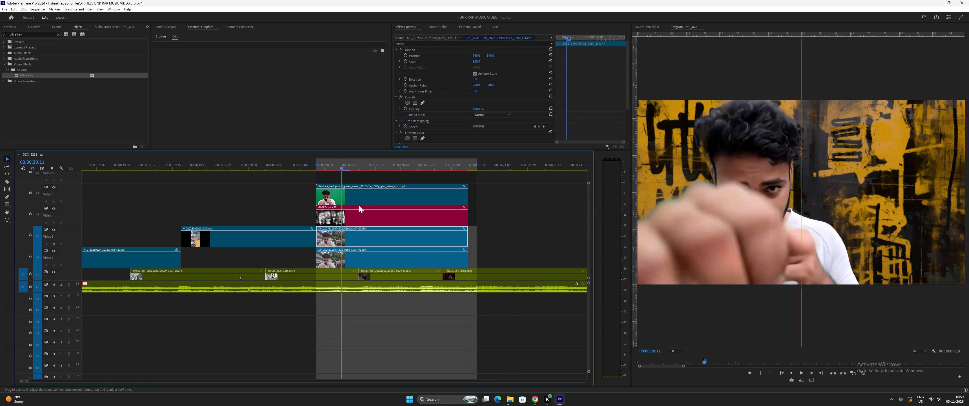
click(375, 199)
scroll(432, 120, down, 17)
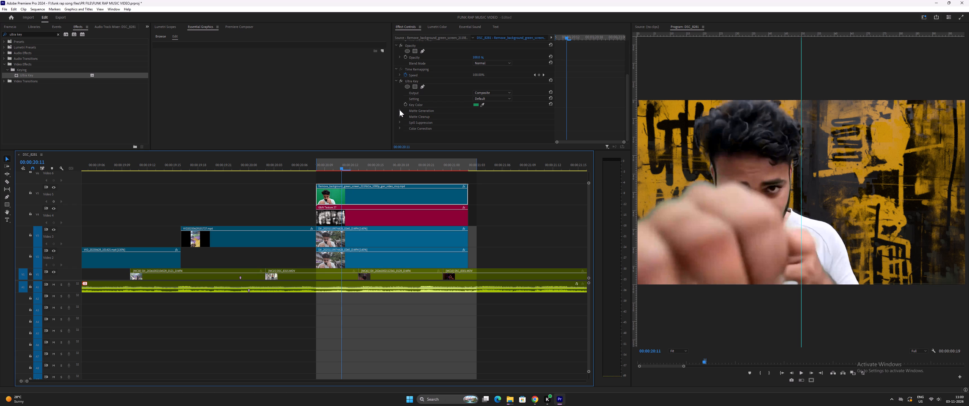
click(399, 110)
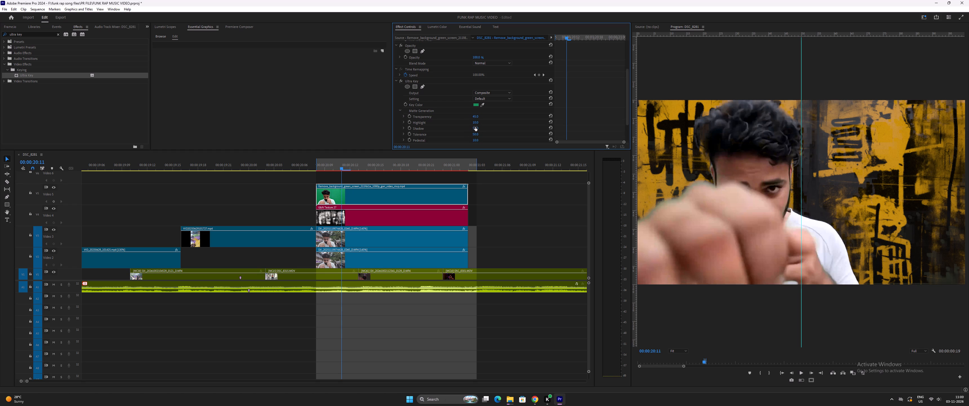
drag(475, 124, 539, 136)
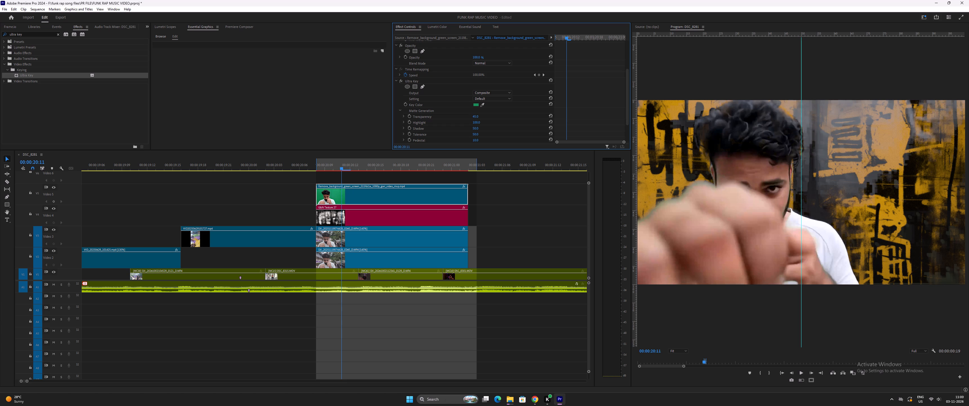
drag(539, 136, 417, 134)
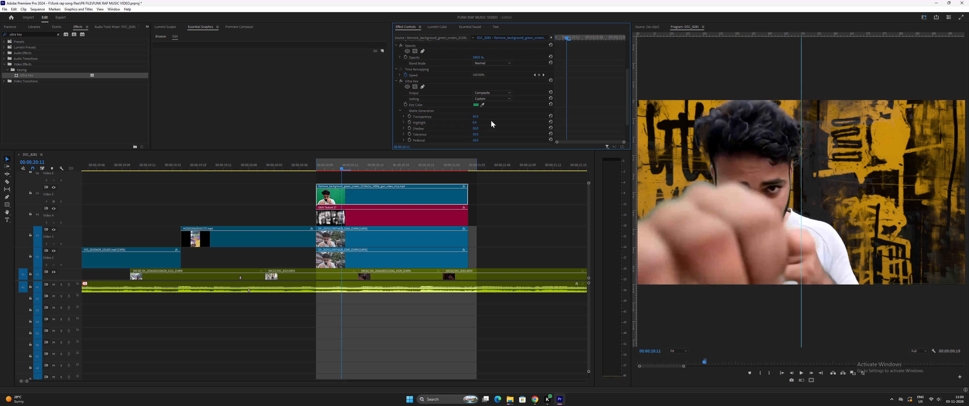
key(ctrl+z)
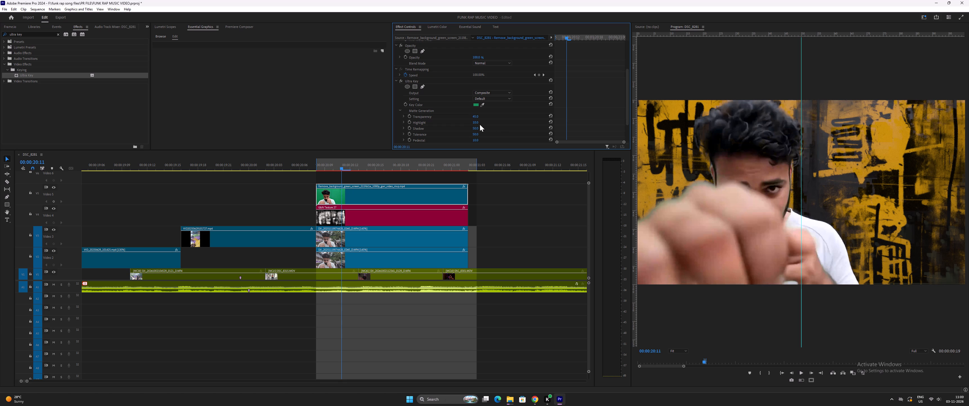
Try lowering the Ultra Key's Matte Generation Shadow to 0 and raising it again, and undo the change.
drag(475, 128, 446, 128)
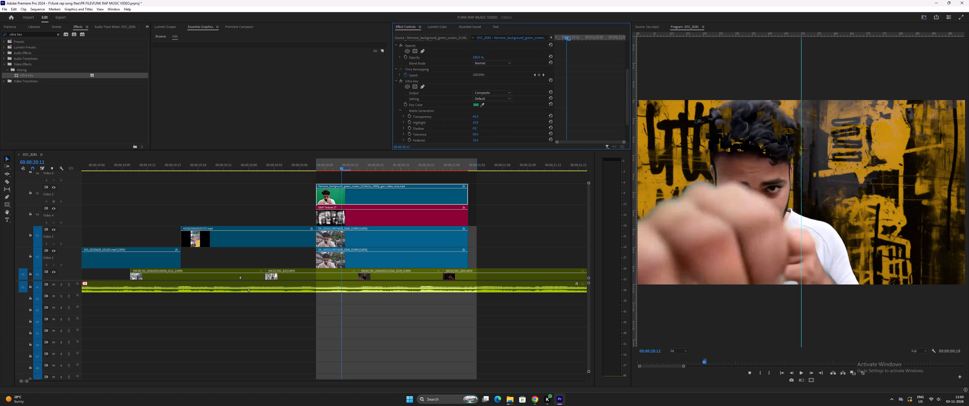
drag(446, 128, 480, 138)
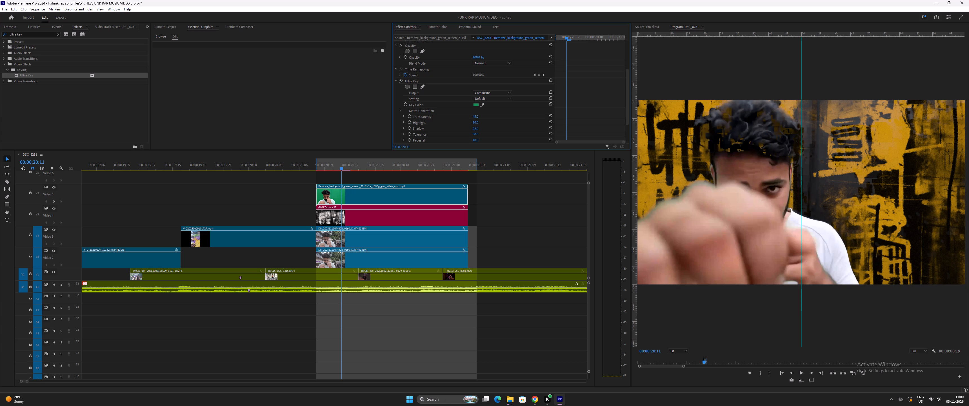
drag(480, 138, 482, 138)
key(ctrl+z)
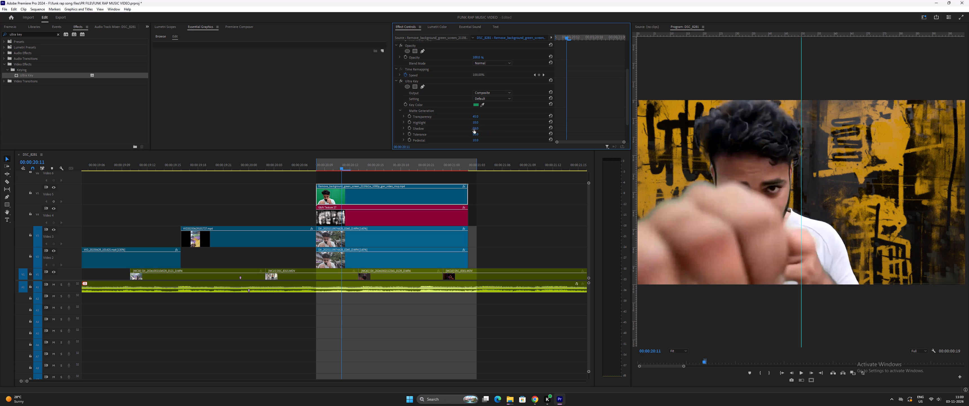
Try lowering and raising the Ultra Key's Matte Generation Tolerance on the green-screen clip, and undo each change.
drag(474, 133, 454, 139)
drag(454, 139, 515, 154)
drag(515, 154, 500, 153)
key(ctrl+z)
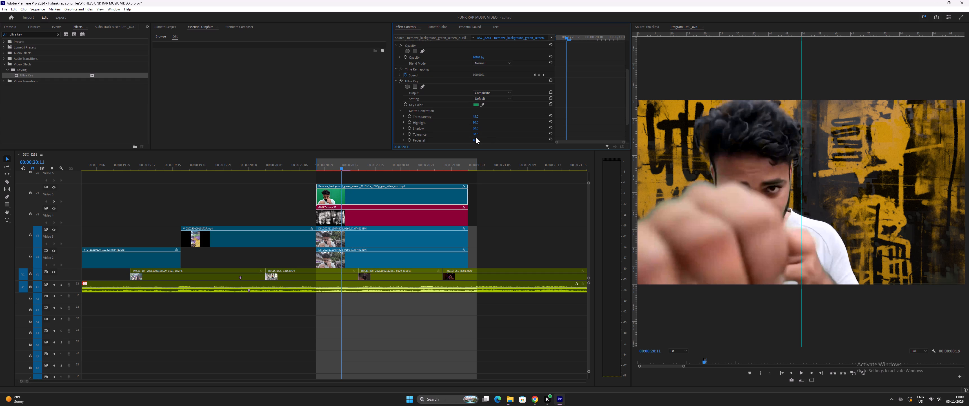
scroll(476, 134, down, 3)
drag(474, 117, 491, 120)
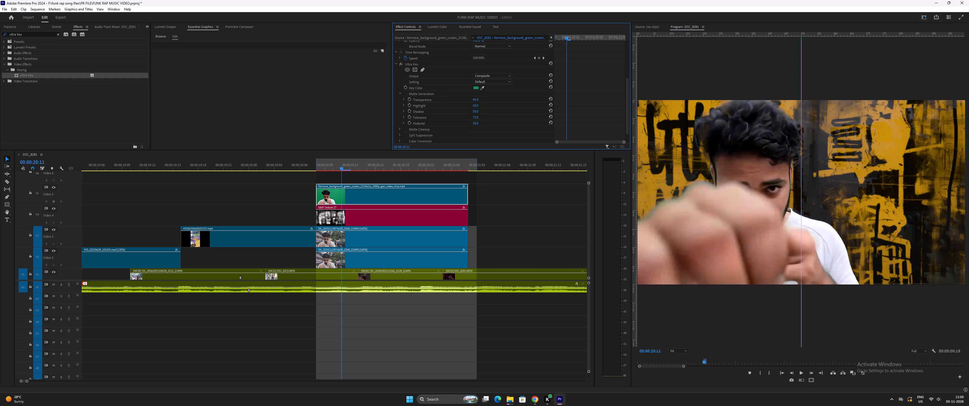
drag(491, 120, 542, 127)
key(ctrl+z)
Raise the Ultra Key's Matte Generation Pedestal well above its default and play back the composite.
drag(475, 123, 483, 129)
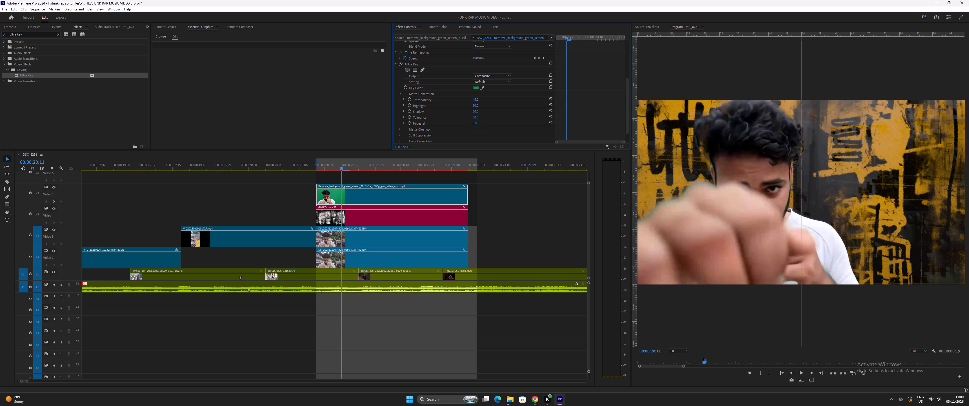
drag(483, 129, 490, 129)
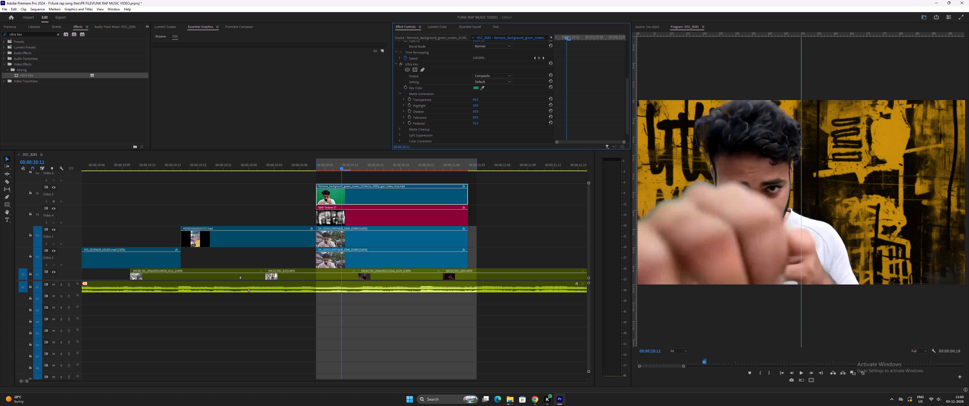
drag(490, 129, 501, 131)
key(space)
key(space)
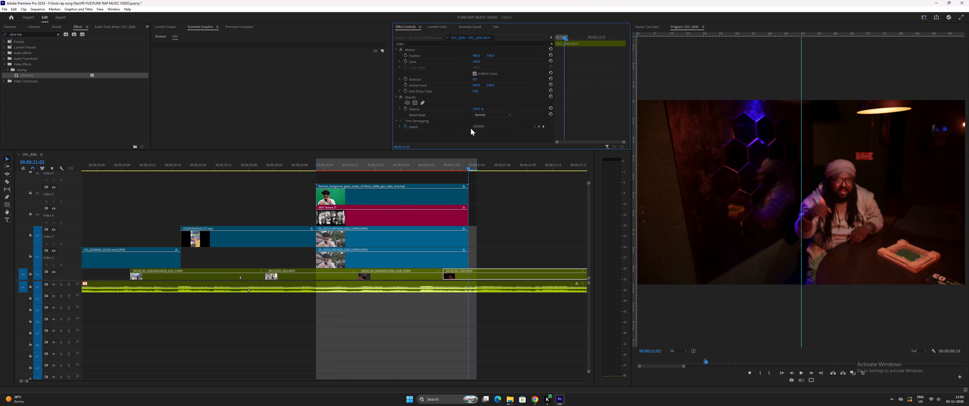
drag(467, 165, 265, 171)
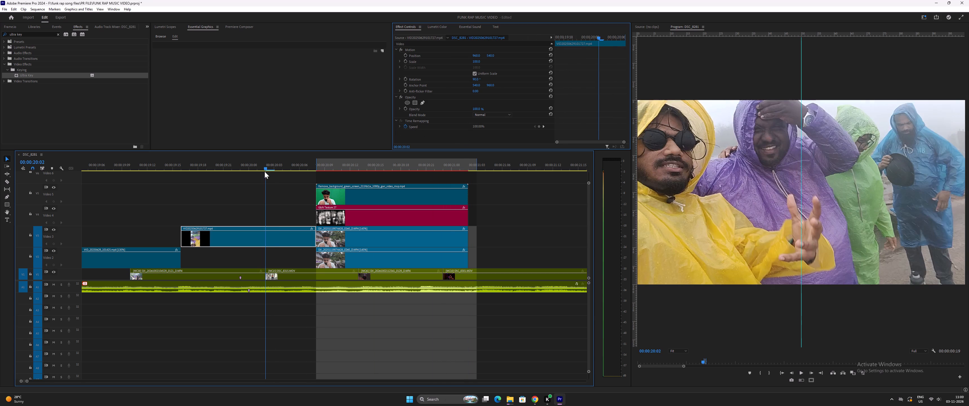
drag(265, 171, 265, 171)
key(space)
key(space)
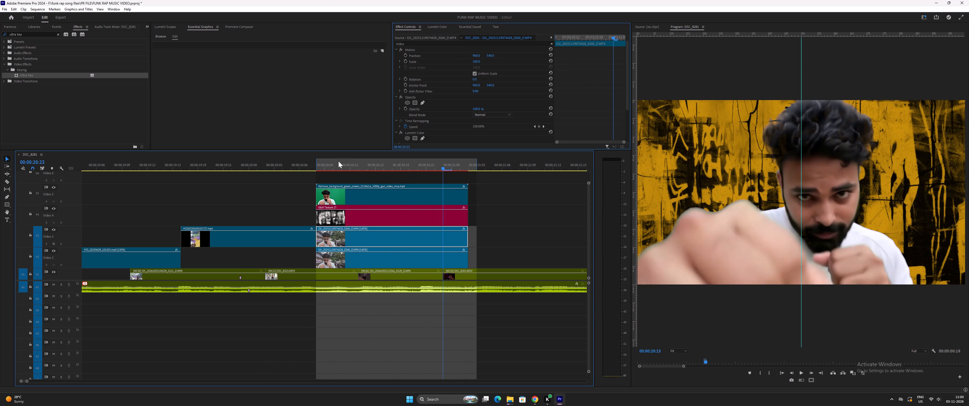
Raise the Choke in the green-screen clip's Ultra Key Matte Cleanup settings to tighten the subject's edges, comparing low and high amounts.
click(399, 196)
scroll(424, 118, down, 8)
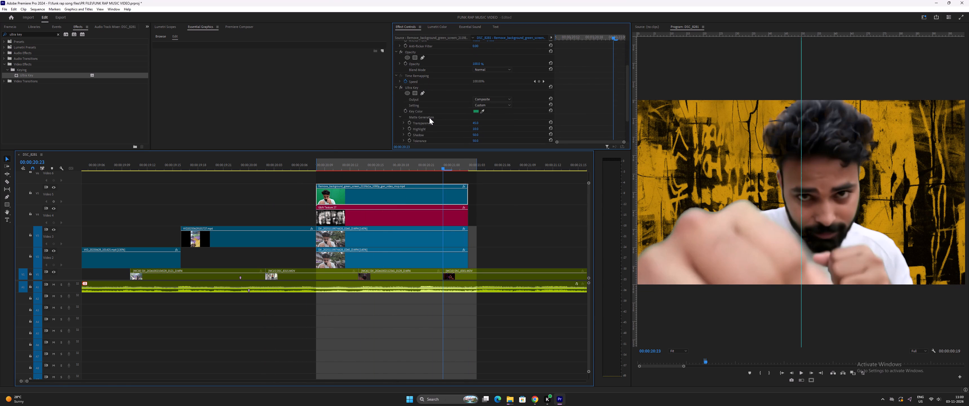
scroll(432, 118, down, 6)
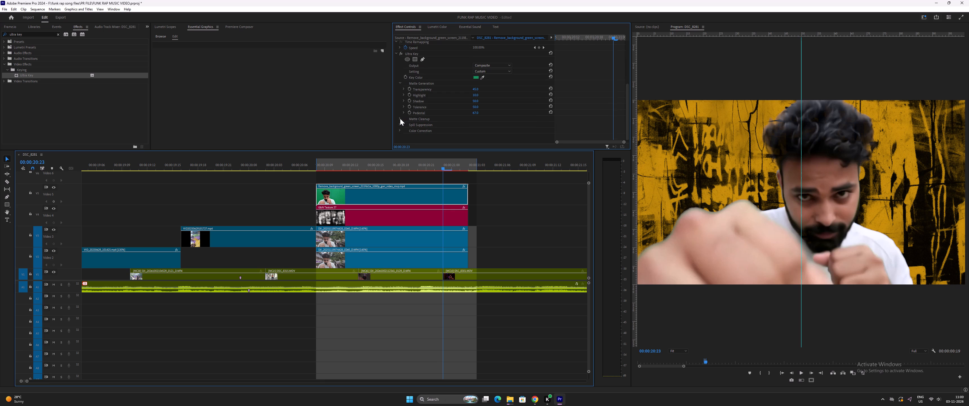
click(400, 118)
scroll(481, 131, down, 5)
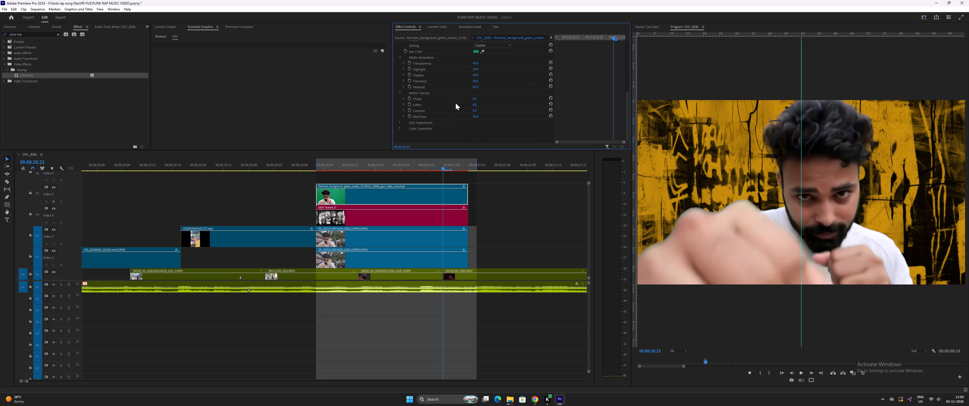
drag(475, 98, 491, 103)
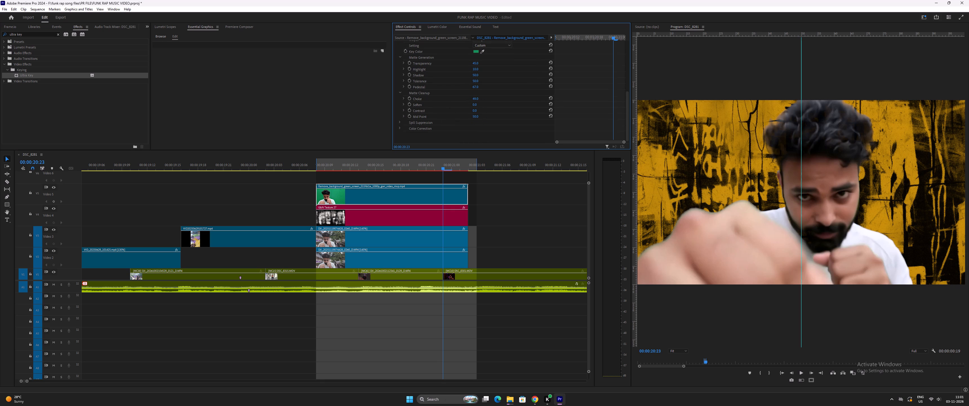
drag(491, 103, 470, 115)
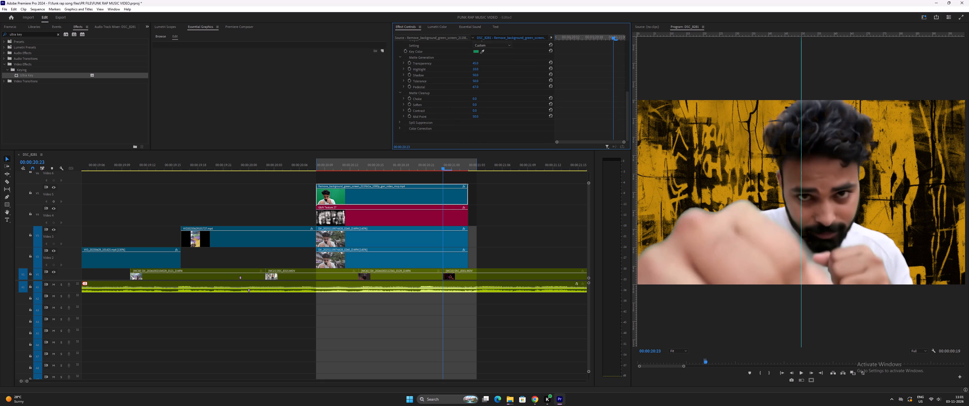
drag(470, 115, 525, 123)
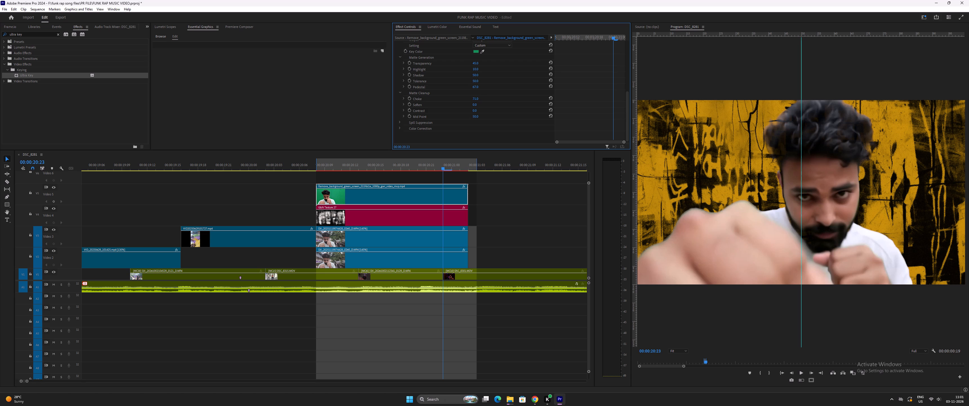
drag(525, 123, 525, 123)
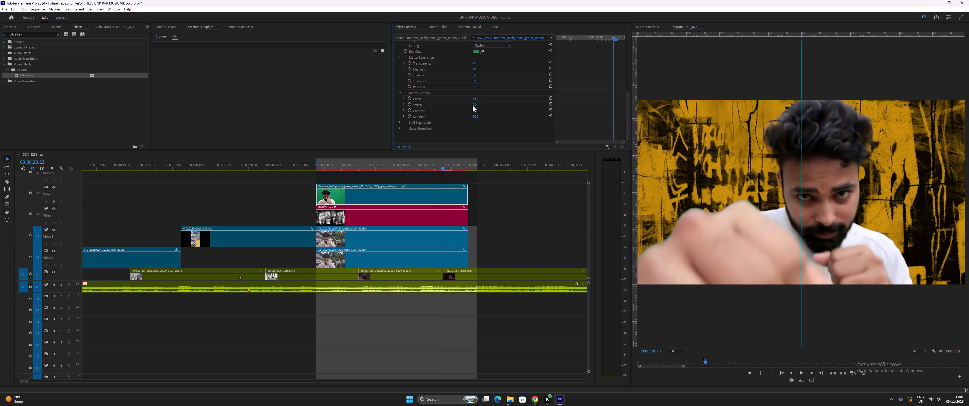
Raise the Ultra Key's Matte Cleanup Contrast and readjust its Mid Point, trying 0 along the way.
drag(474, 110, 491, 110)
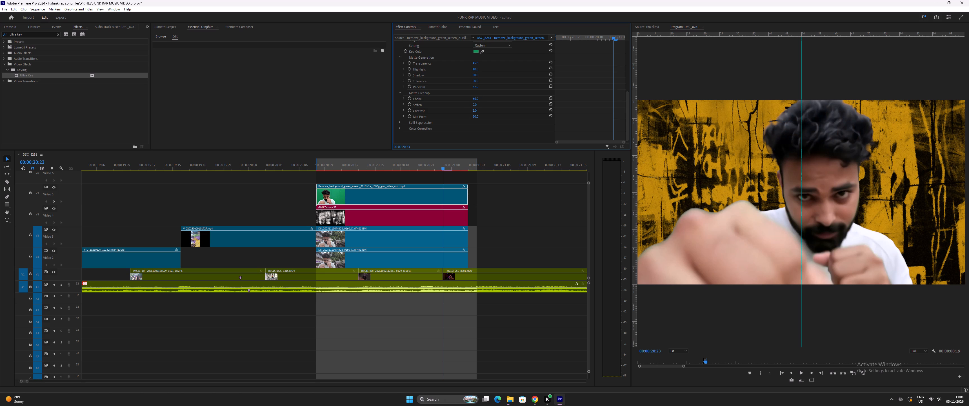
drag(491, 110, 499, 110)
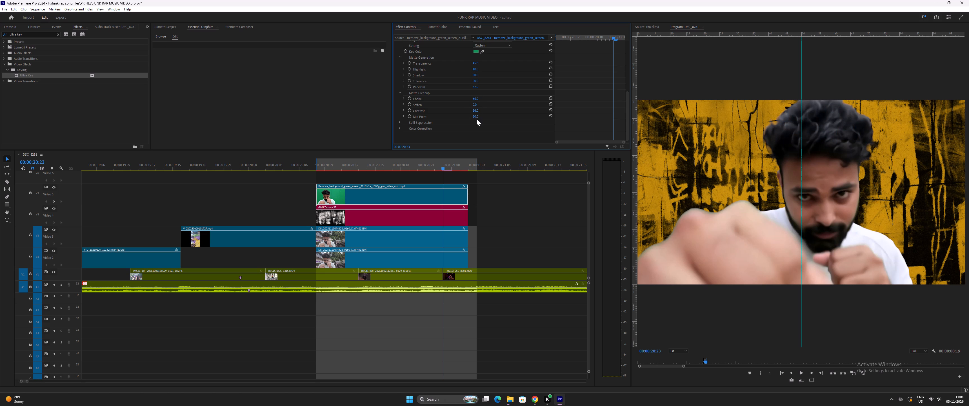
drag(474, 118, 454, 117)
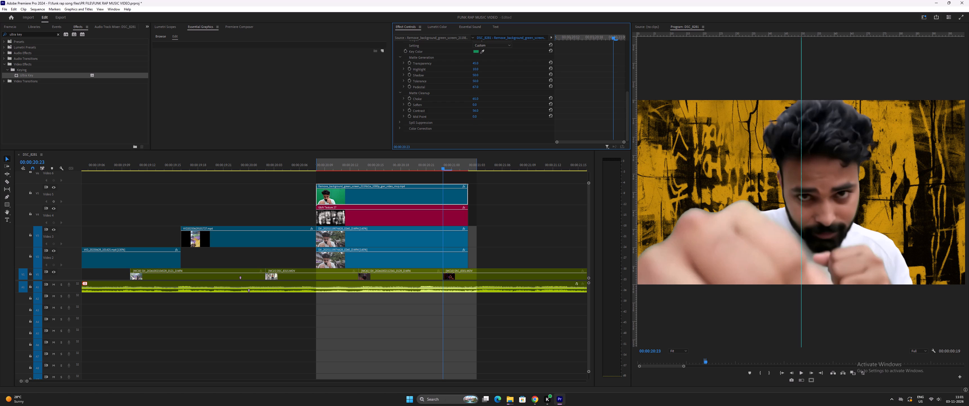
drag(454, 117, 454, 120)
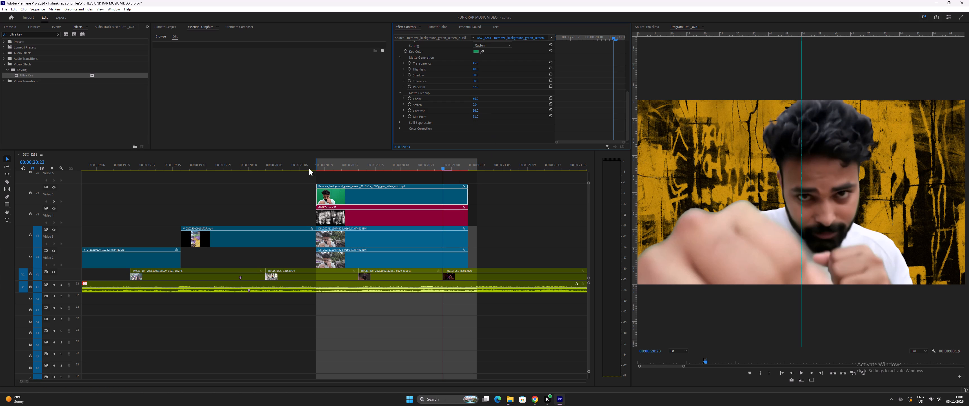
Play back the keyed composite several times, including the raincoat clips leading into it, to check the refined matte in context.
click(244, 163)
key(space)
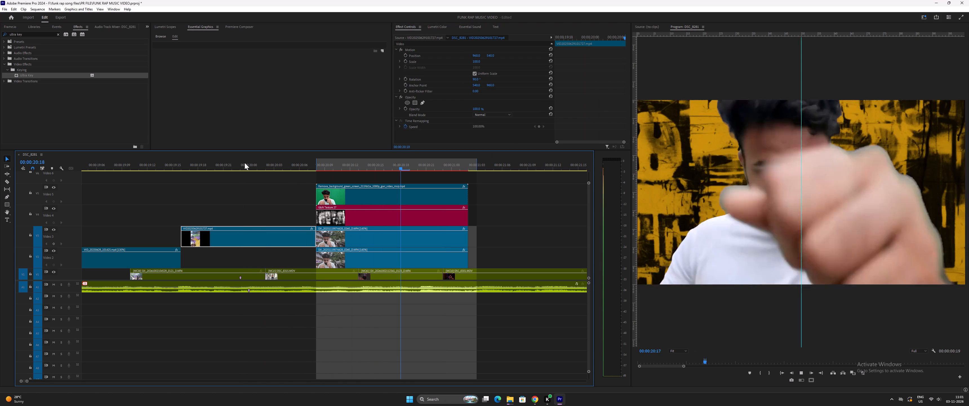
key(space)
click(389, 199)
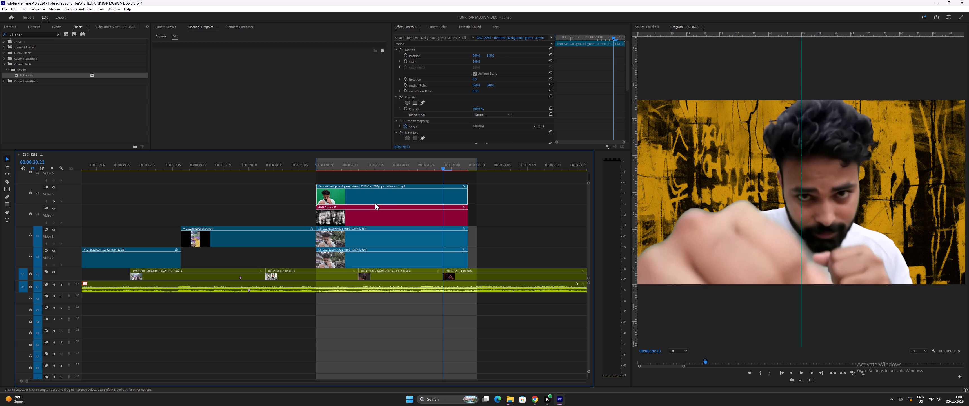
alt+scroll(378, 202, down, 8)
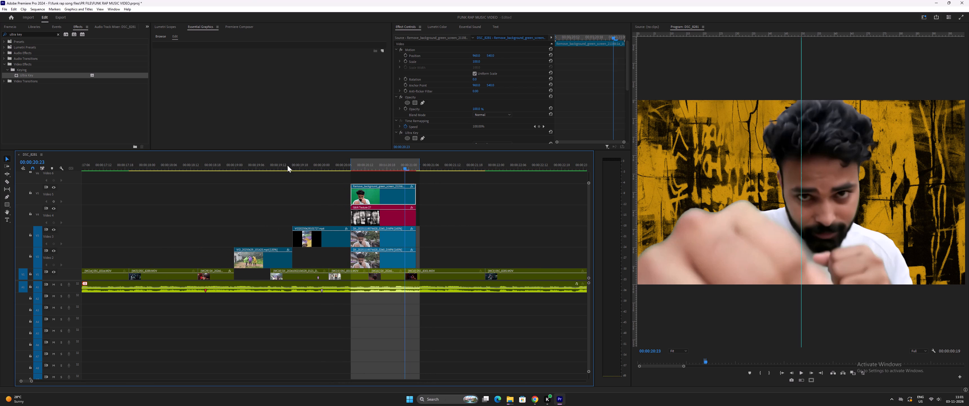
drag(282, 164, 255, 163)
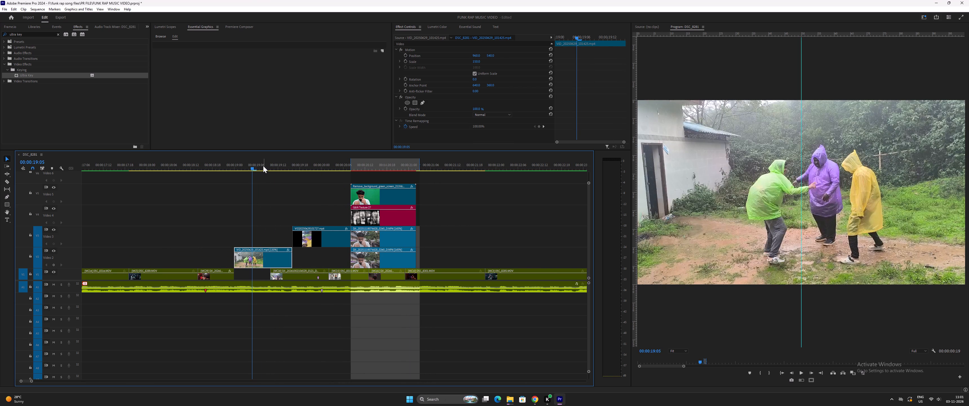
key(space)
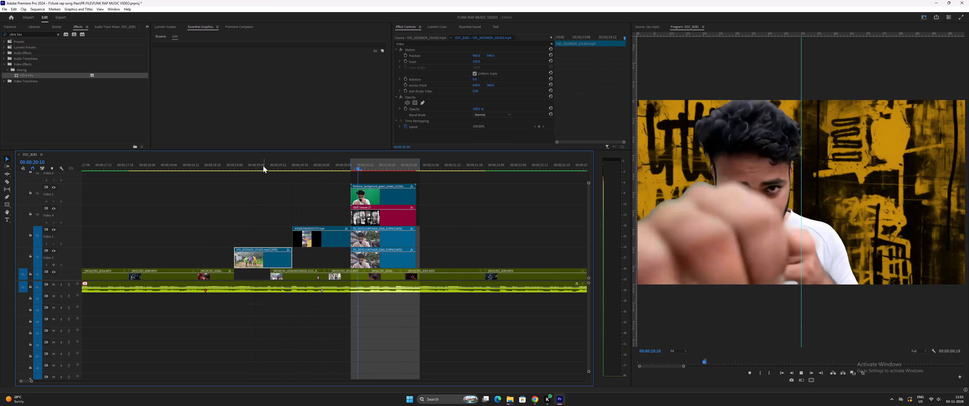
key(space)
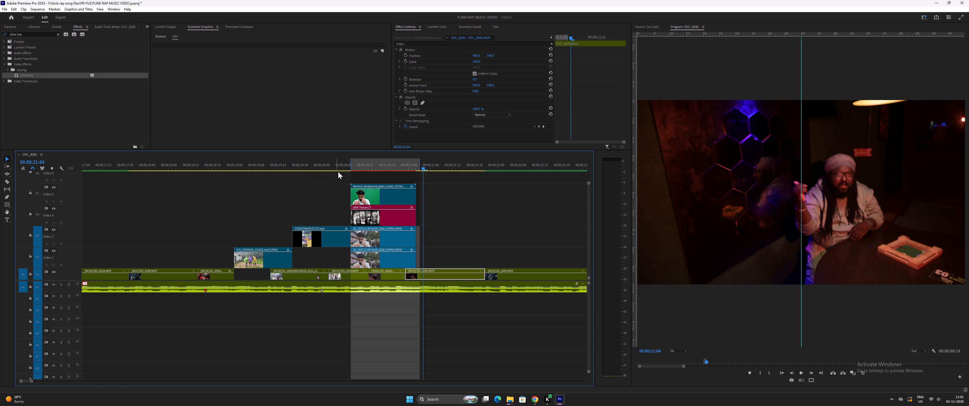
click(274, 165)
key(space)
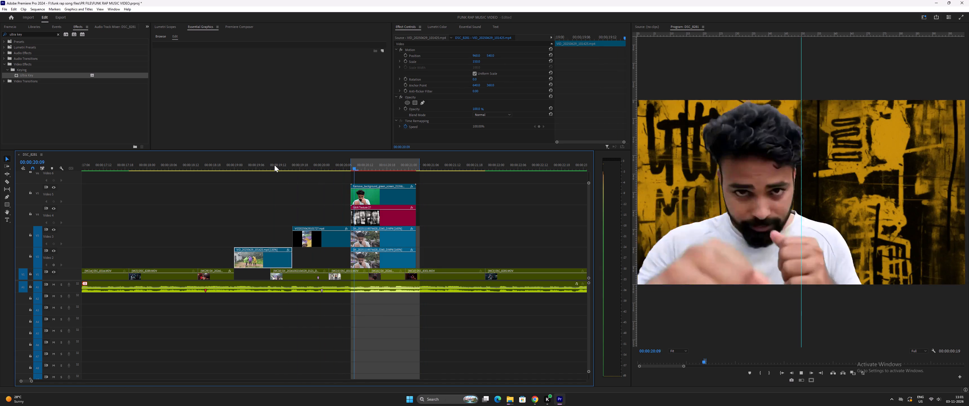
key(space)
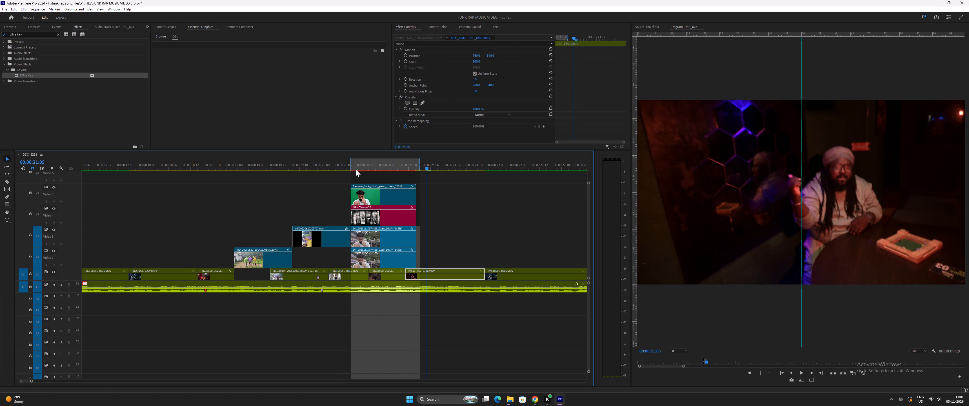
Scrub and replay the keyed green-screen section up to its end to examine the subject's edges against the texture.
drag(363, 167, 375, 169)
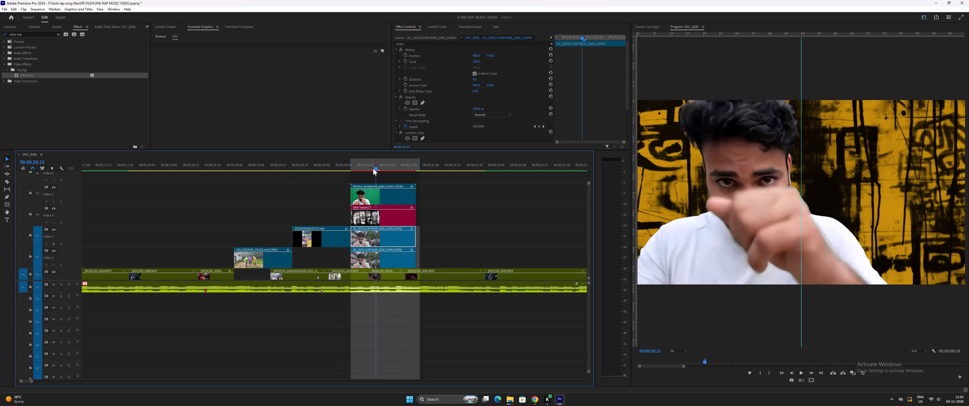
click(329, 162)
key(space)
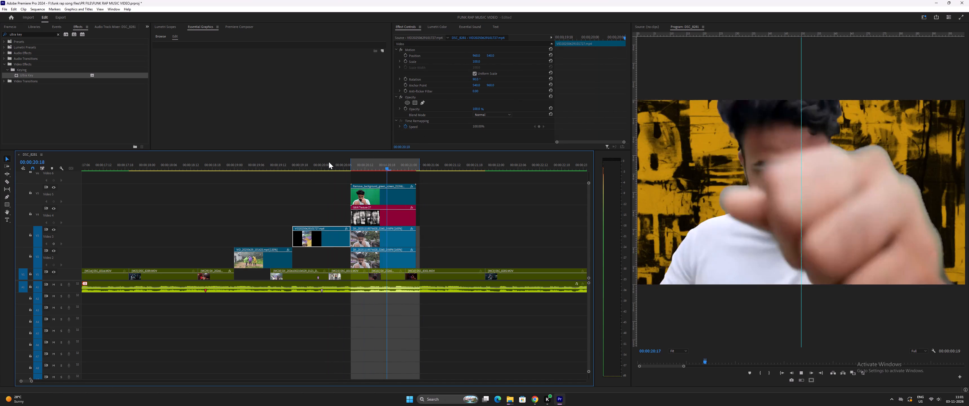
key(space)
drag(385, 166, 403, 172)
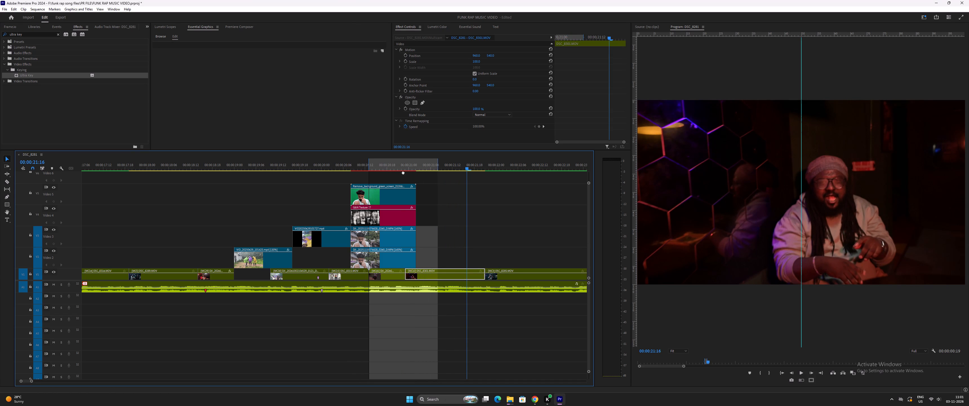
drag(403, 172, 384, 173)
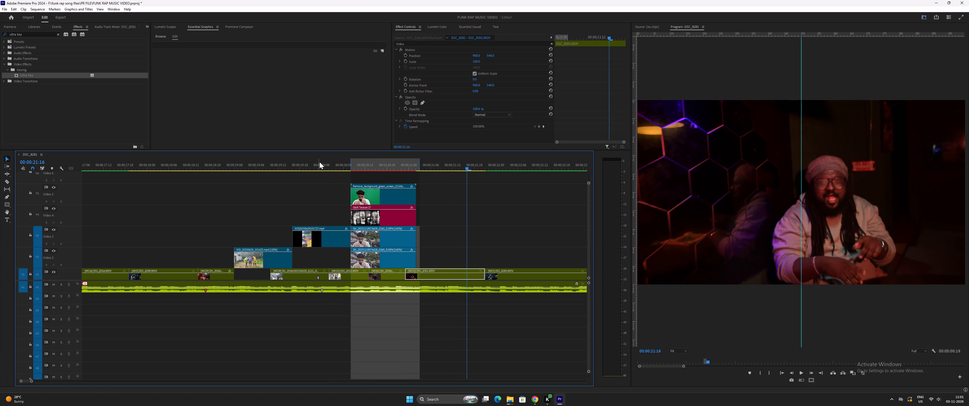
drag(325, 164, 329, 166)
key(space)
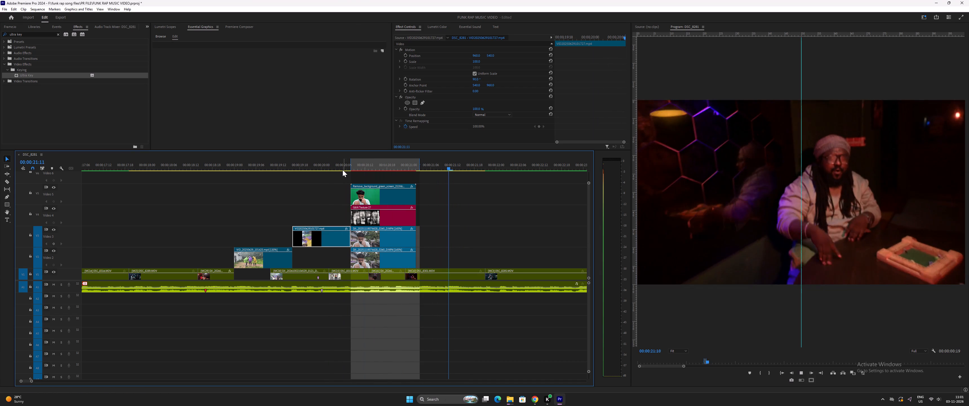
key(space)
drag(403, 166, 411, 169)
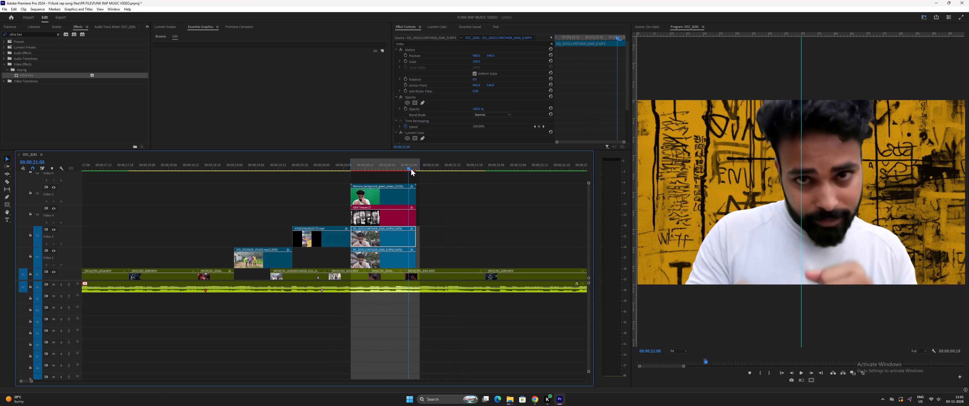
Find the cut point near the end of the keyed section and shorten the green-screen clip's end to about 00:00:21:00.
drag(411, 169, 354, 176)
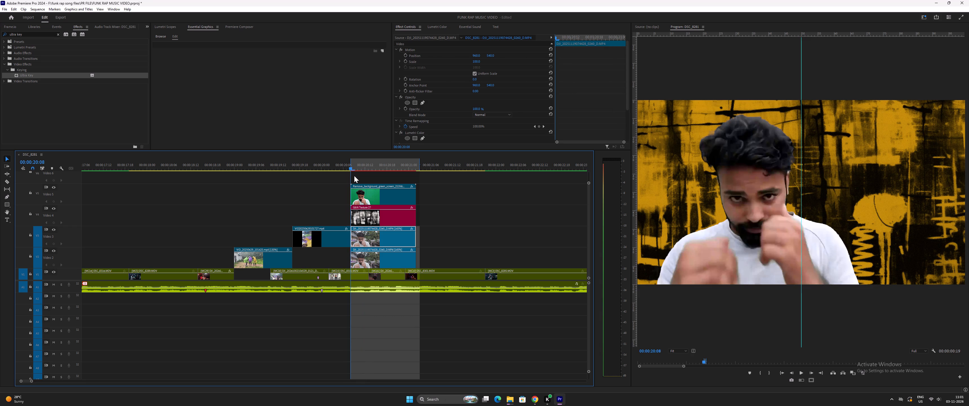
drag(354, 176, 400, 187)
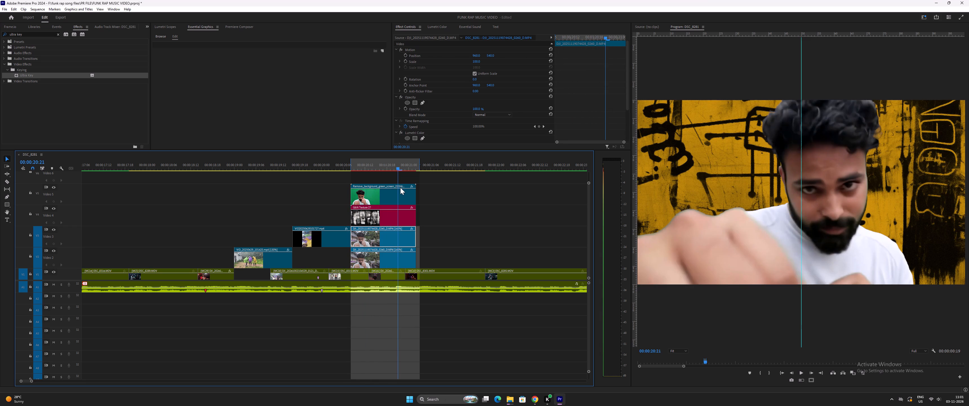
drag(400, 187, 411, 191)
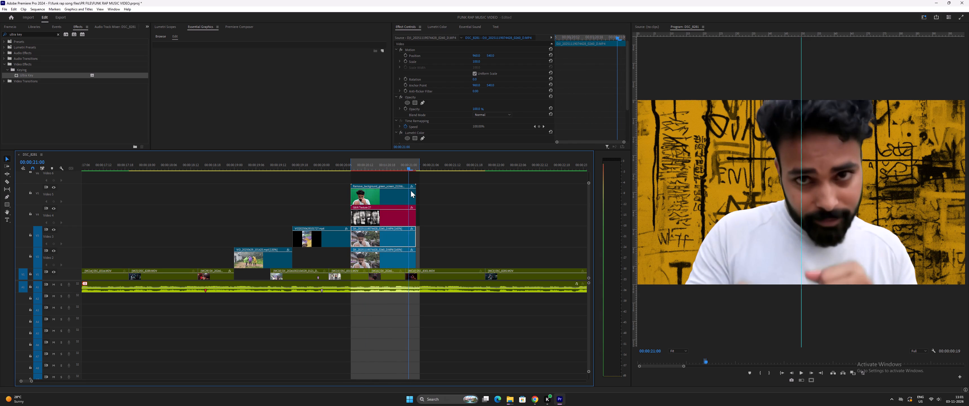
drag(411, 191, 411, 192)
drag(411, 192, 410, 193)
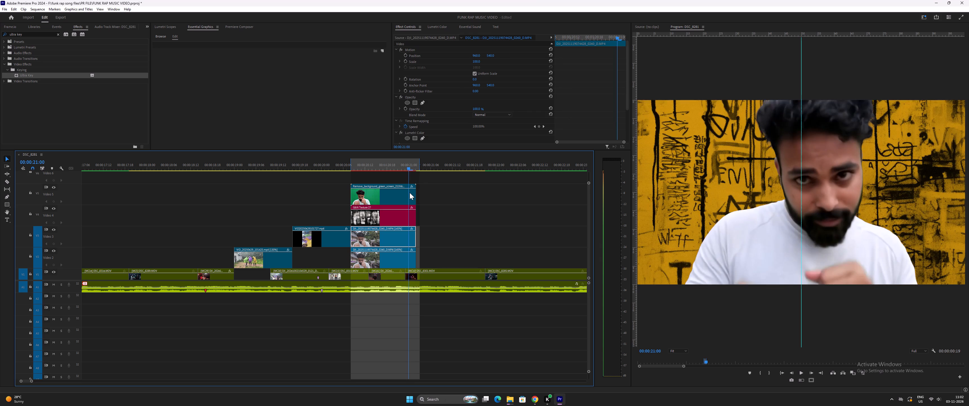
drag(410, 193, 403, 194)
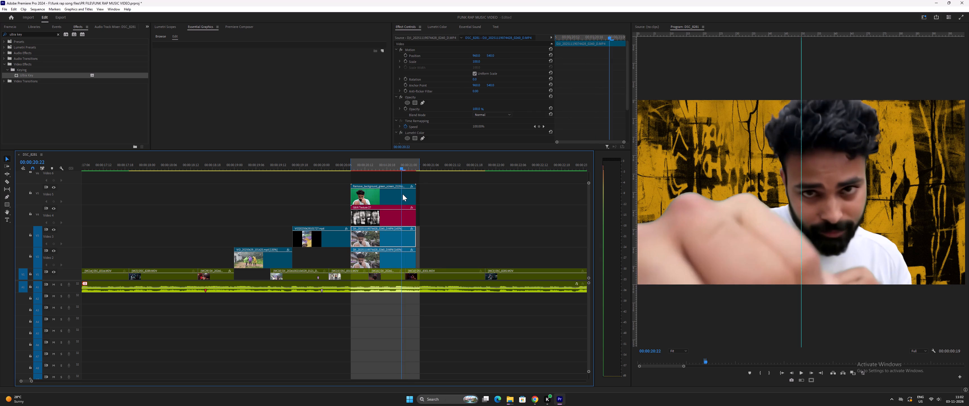
drag(403, 194, 414, 197)
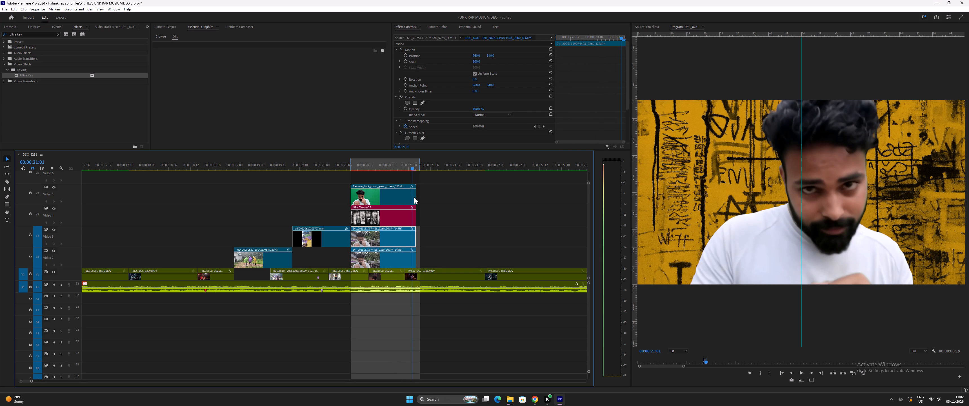
drag(414, 197, 408, 197)
drag(415, 200, 405, 200)
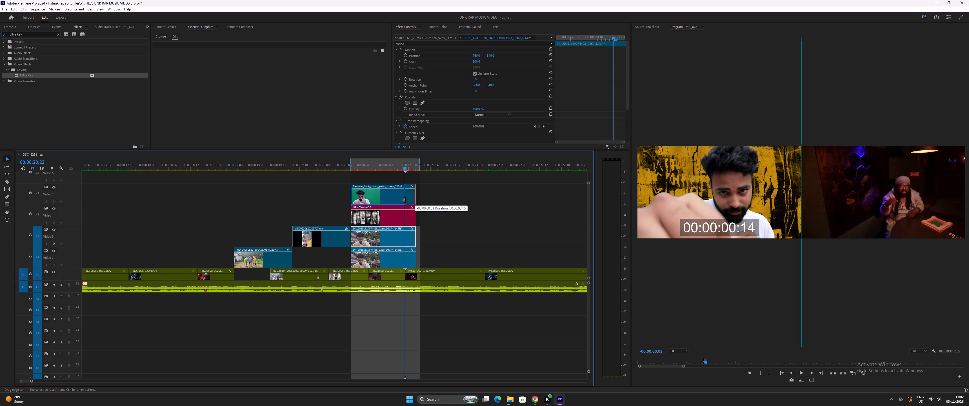
drag(405, 200, 407, 201)
Trim the ends of the texture and the two footage clips beneath it to match the shortened green-screen clip.
drag(405, 166, 408, 167)
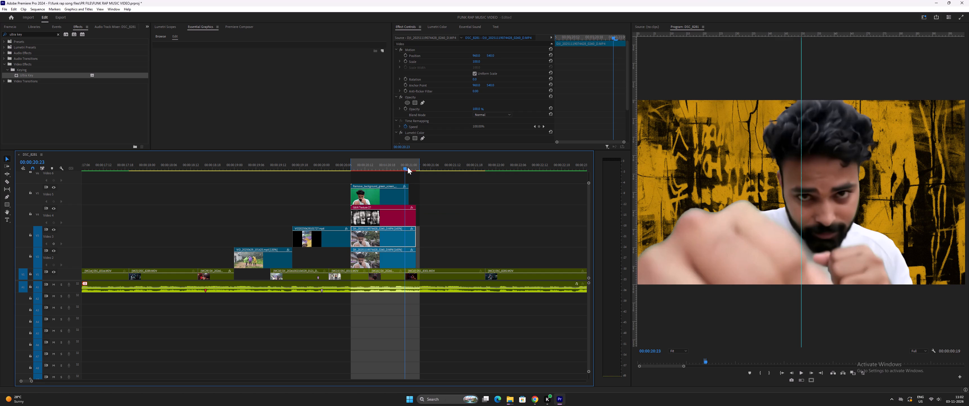
drag(408, 167, 371, 174)
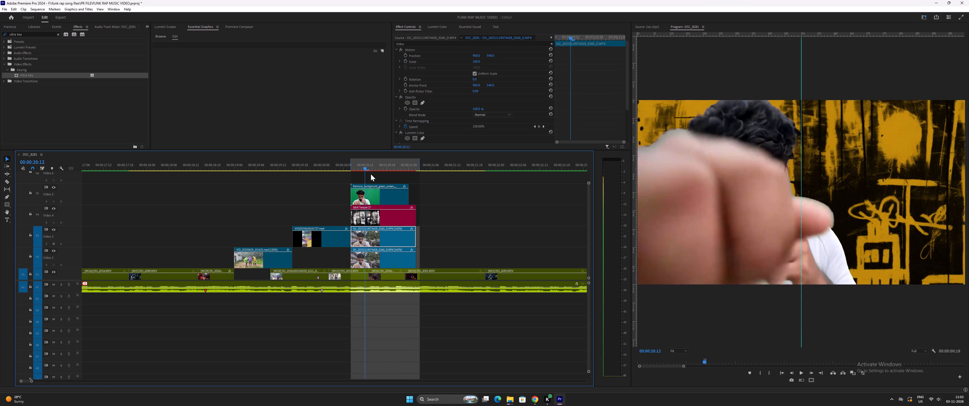
drag(371, 174, 408, 182)
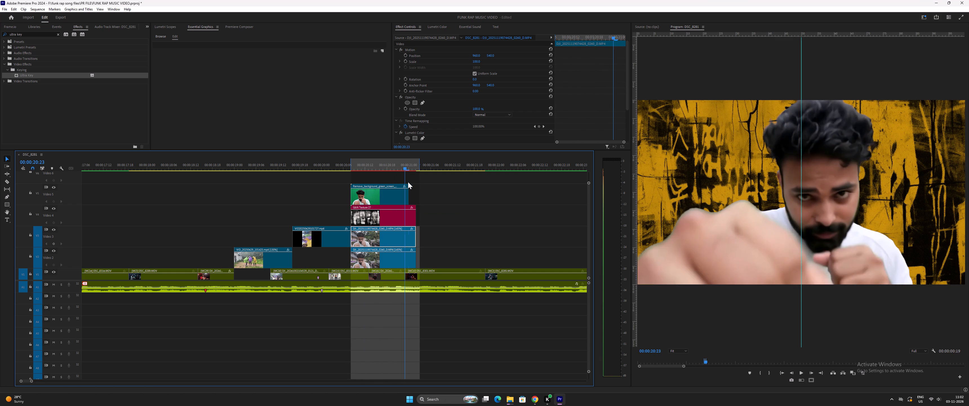
drag(408, 182, 411, 183)
drag(416, 217, 415, 217)
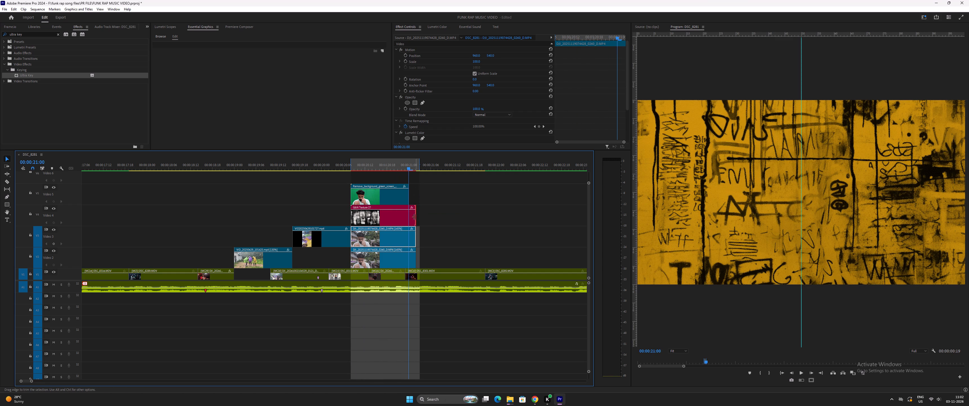
drag(415, 217, 410, 217)
drag(415, 237, 405, 235)
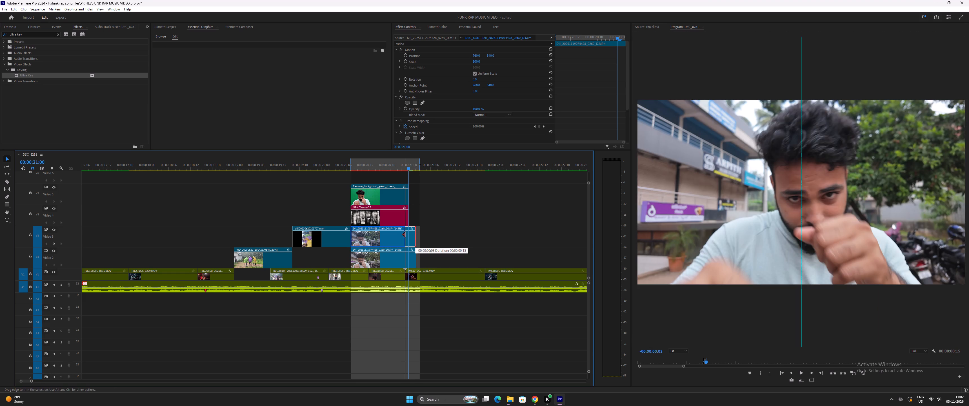
drag(405, 235, 408, 235)
drag(417, 261, 411, 260)
Play back the sequence from the raincoat clip through the trimmed composite and past it to check the new cut.
click(332, 166)
key(space)
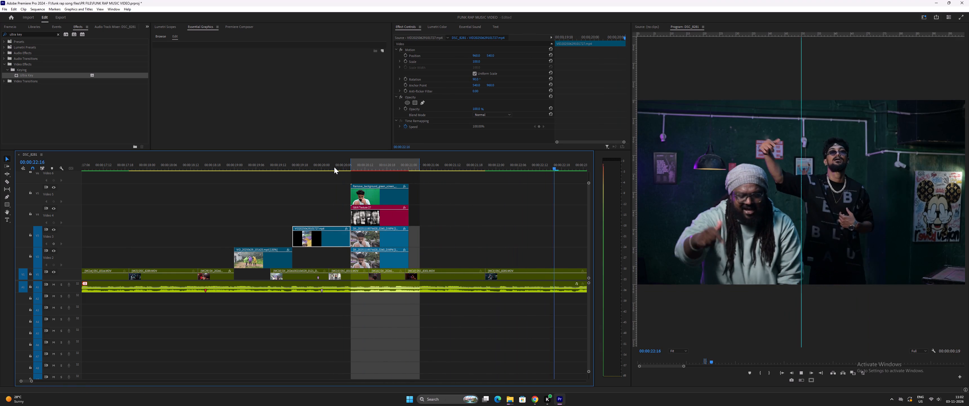
key(space)
key(minus)
key(minus)
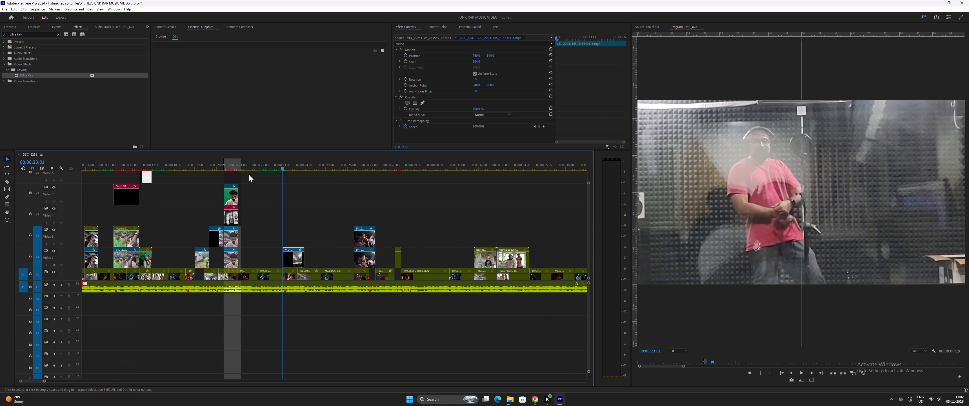
click(213, 167)
key(equal)
key(equal)
key(equal)
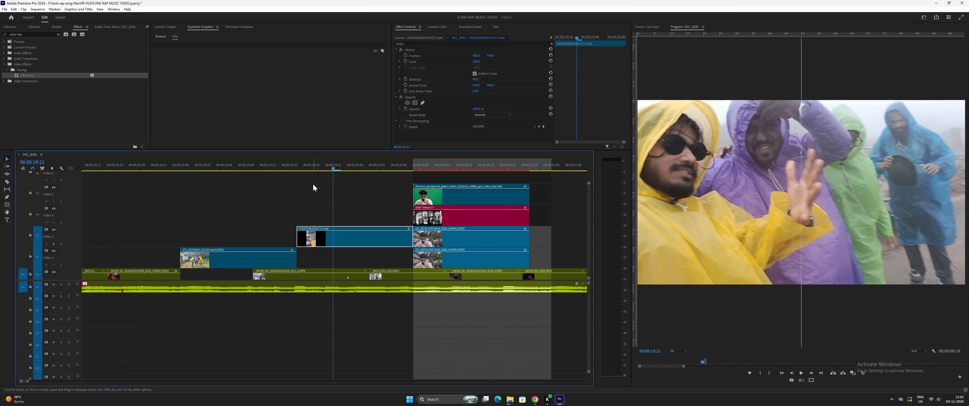
key(minus)
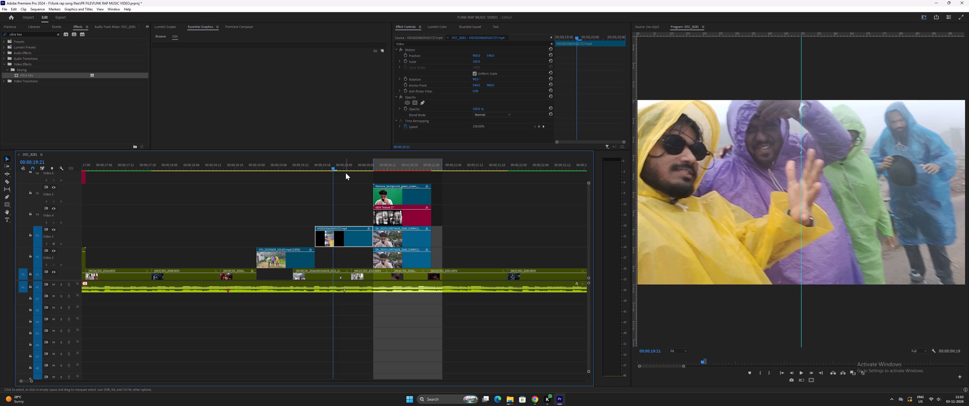
key(equal)
key(minus)
key(minus)
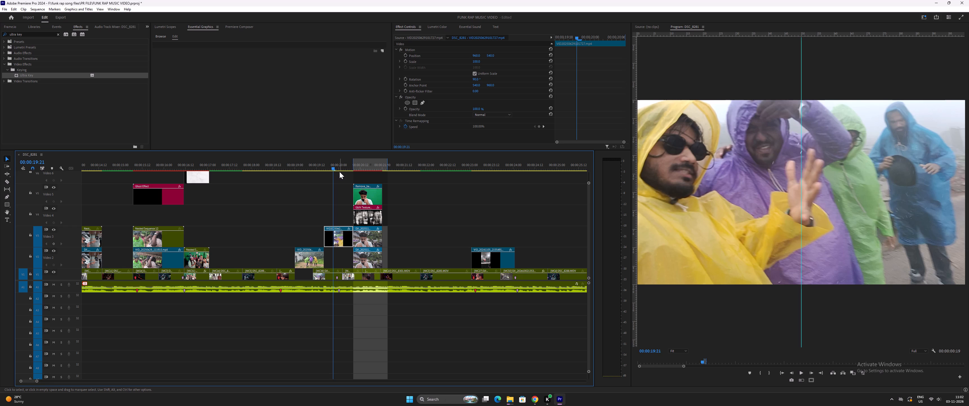
Review the recording-booth clip and the keyed composite, and scrub through the following overlay clips to about 00:00:43.
drag(482, 165, 490, 167)
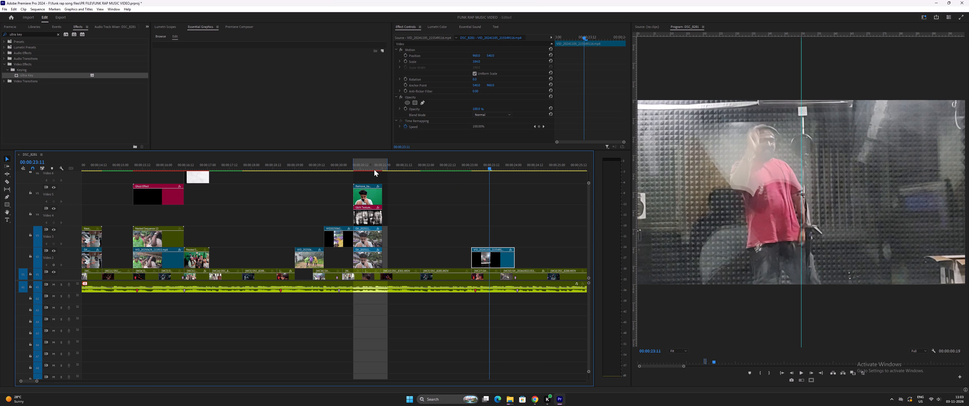
drag(369, 162, 373, 166)
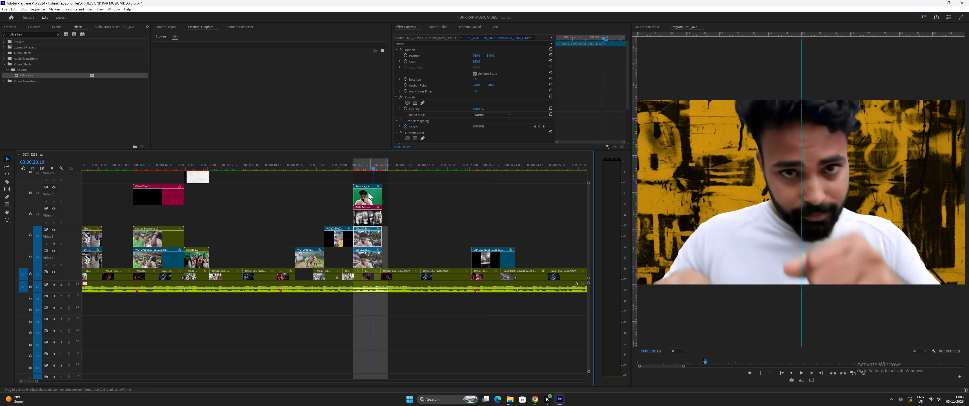
click(366, 198)
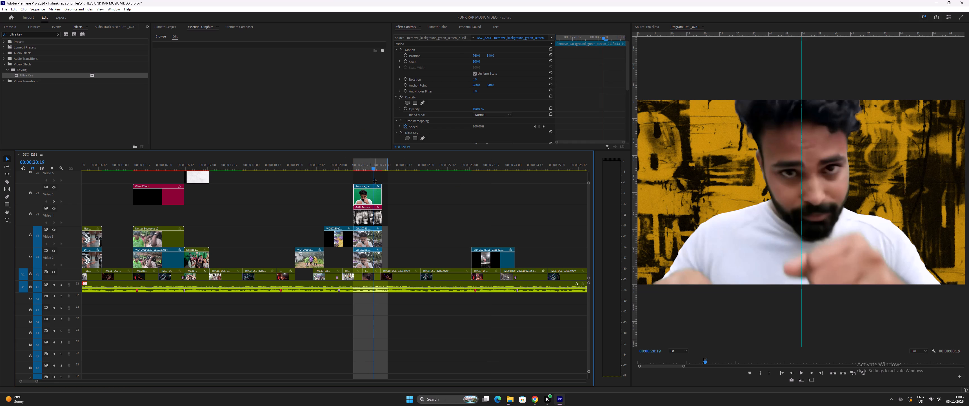
click(486, 166)
key(minus)
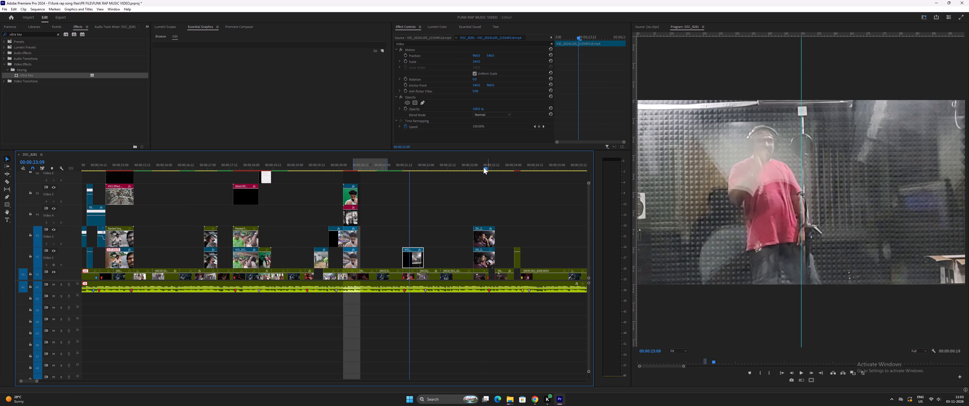
key(minus)
key(minus)
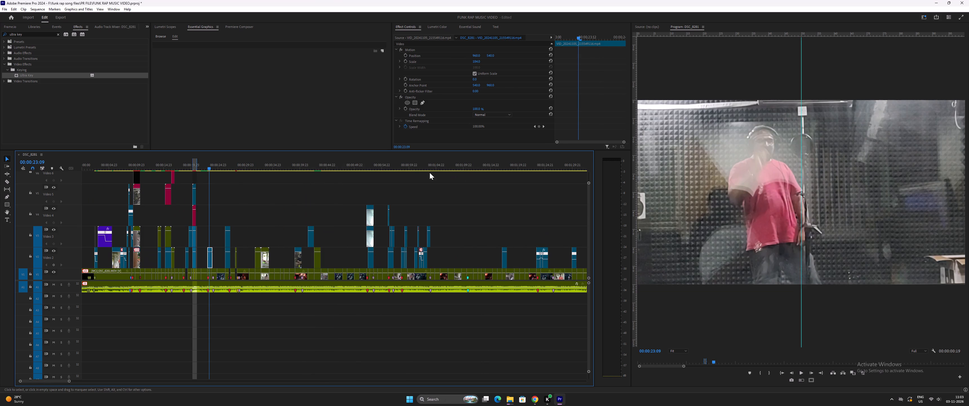
key(equal)
click(372, 162)
drag(407, 163, 407, 163)
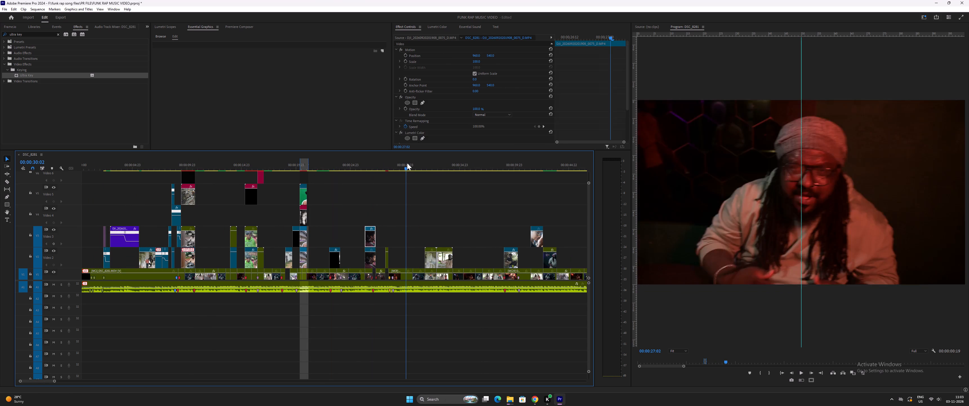
drag(407, 163, 386, 173)
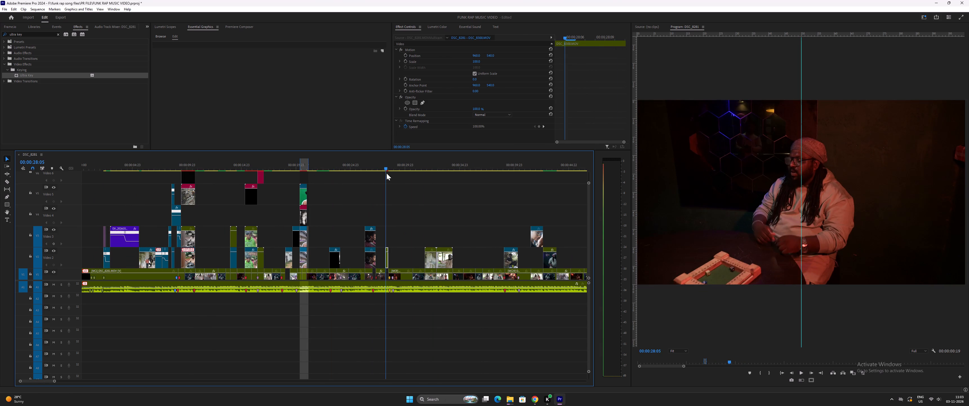
drag(386, 173, 523, 200)
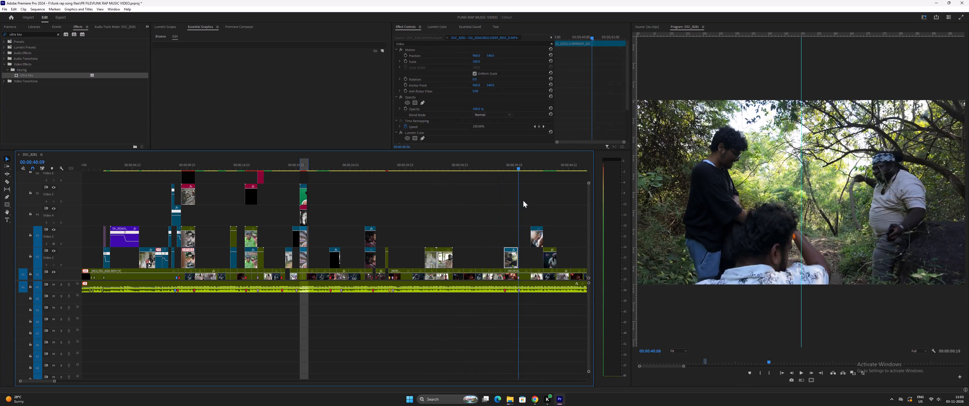
drag(523, 200, 554, 207)
Scrub through the overlay clips up to the motorcycle shot near 00:01:03, and return to about 00:00:18:19.
key(minus)
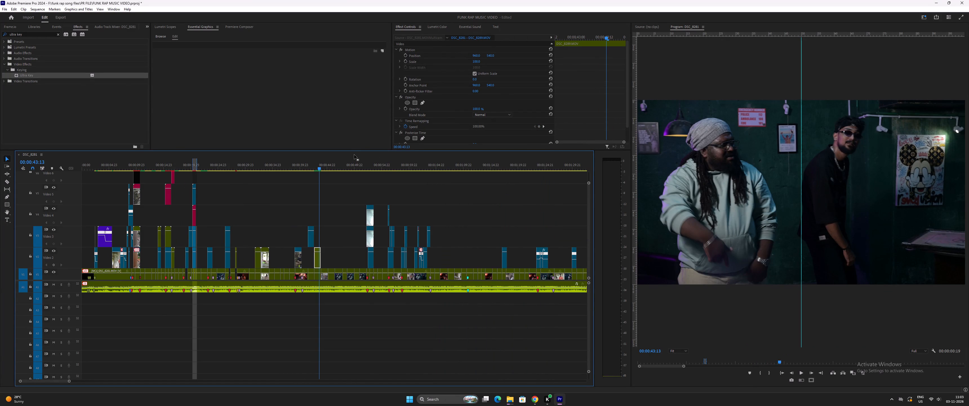
drag(365, 162, 398, 174)
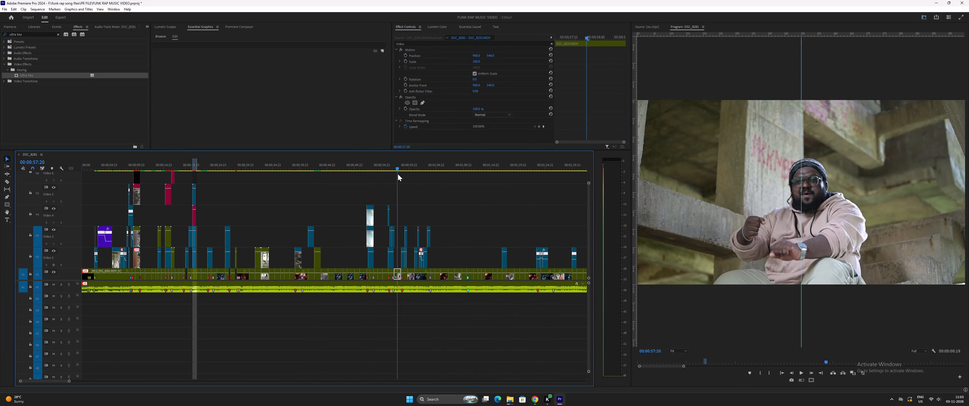
drag(398, 174, 389, 177)
key(equal)
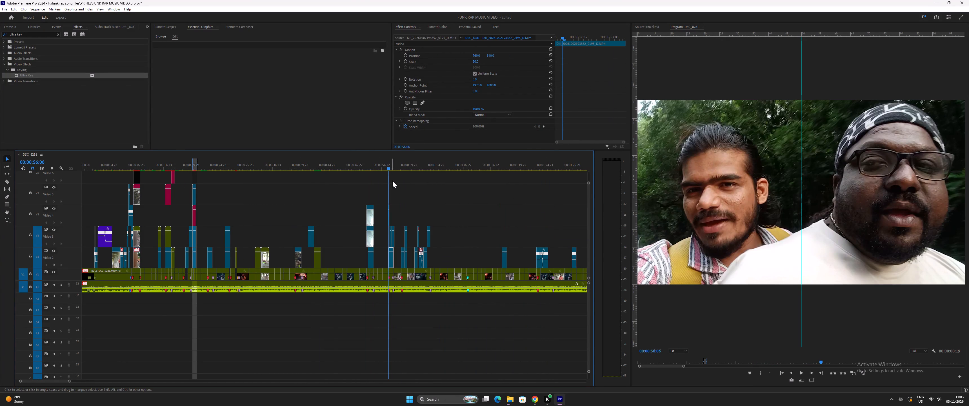
key(equal)
key(equal)
drag(344, 164, 369, 172)
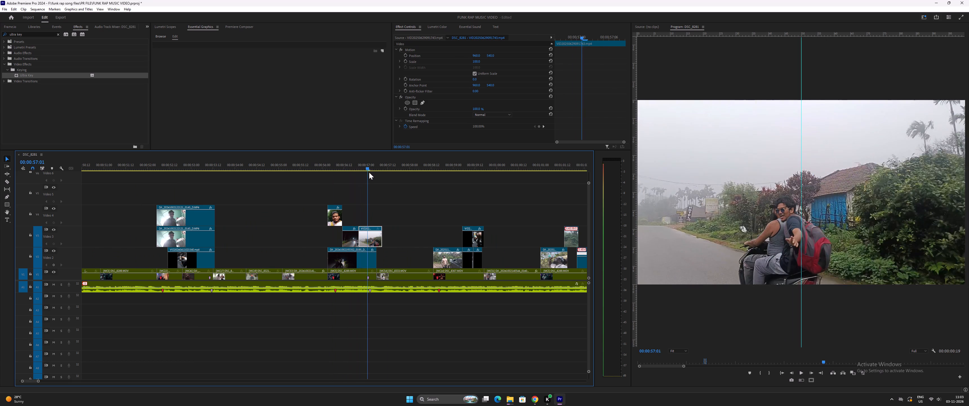
drag(369, 172, 529, 206)
key(minus)
drag(450, 164, 476, 173)
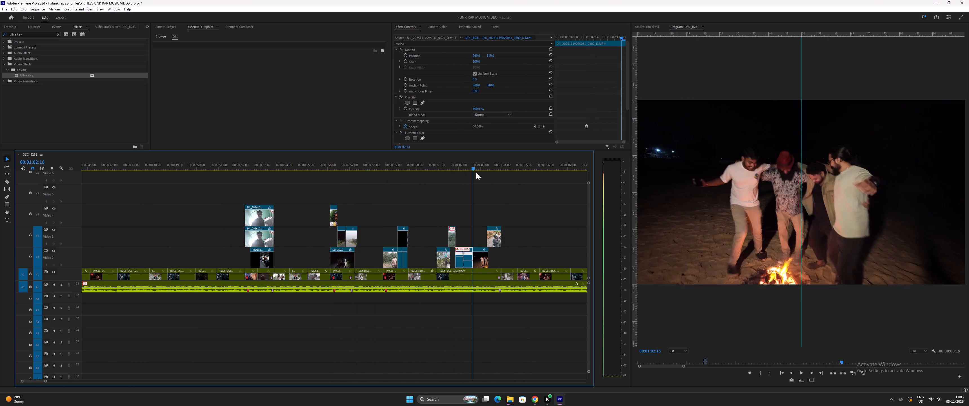
drag(476, 173, 496, 180)
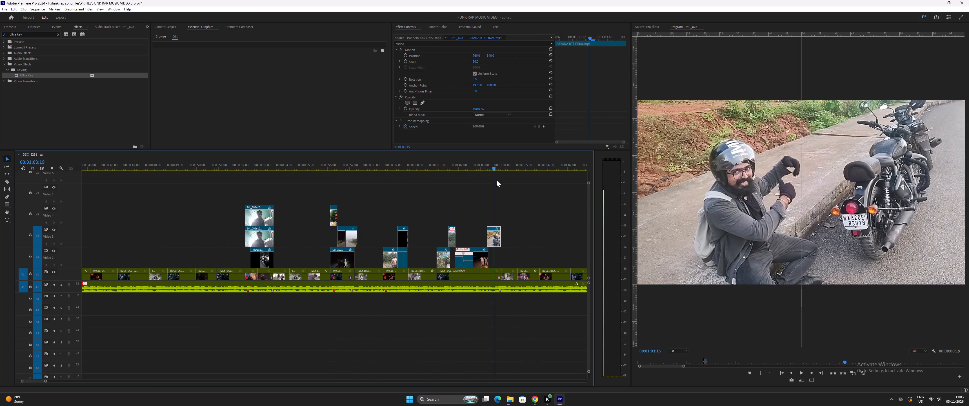
drag(496, 180, 499, 182)
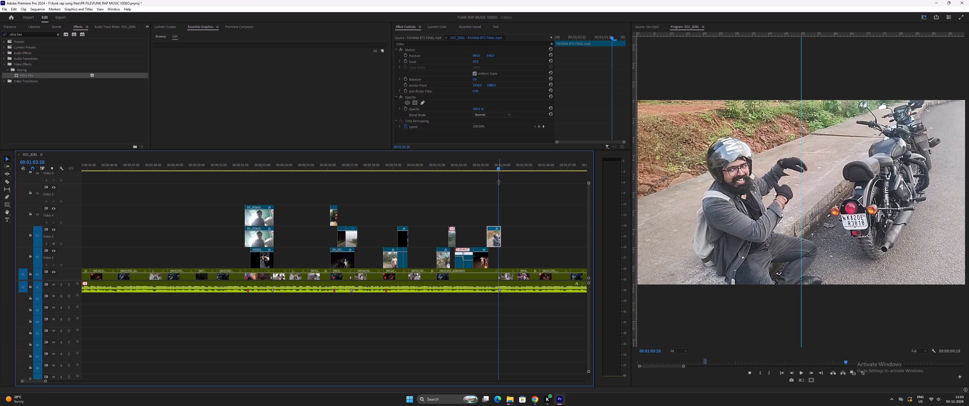
key(minus)
key(minus)
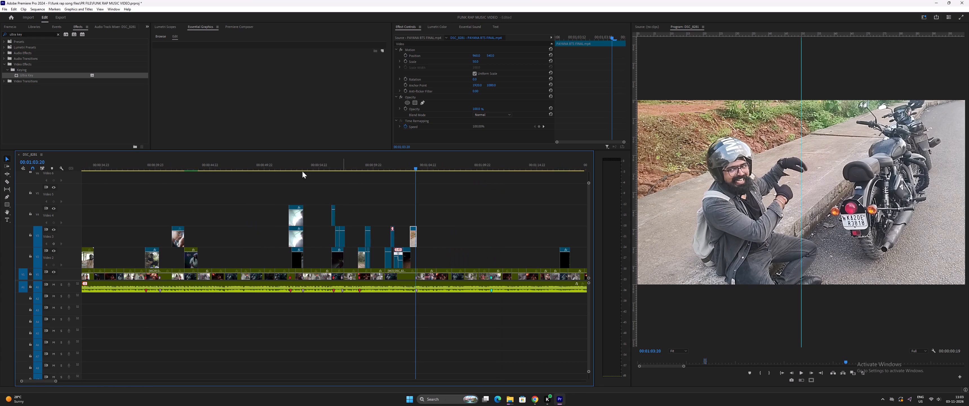
key(minus)
click(134, 166)
key(equal)
key(equal)
key(equal)
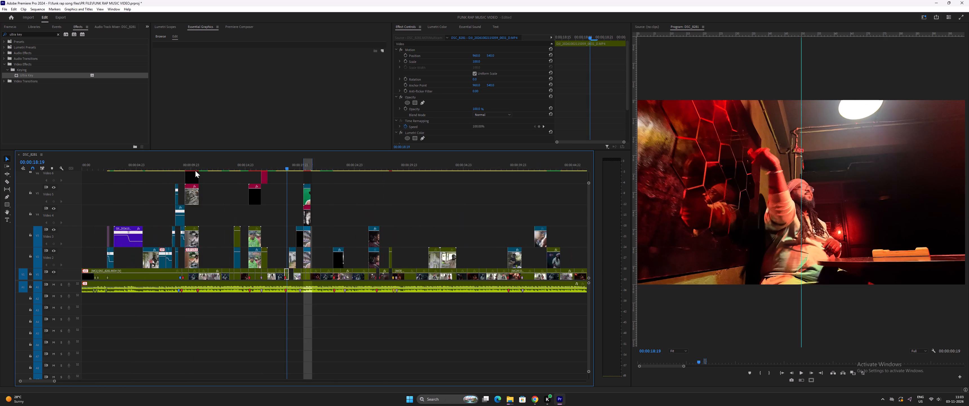
Play back the keyed green-screen composite and examine its frames around 00:00:20:13.
key(equal)
click(409, 164)
key(space)
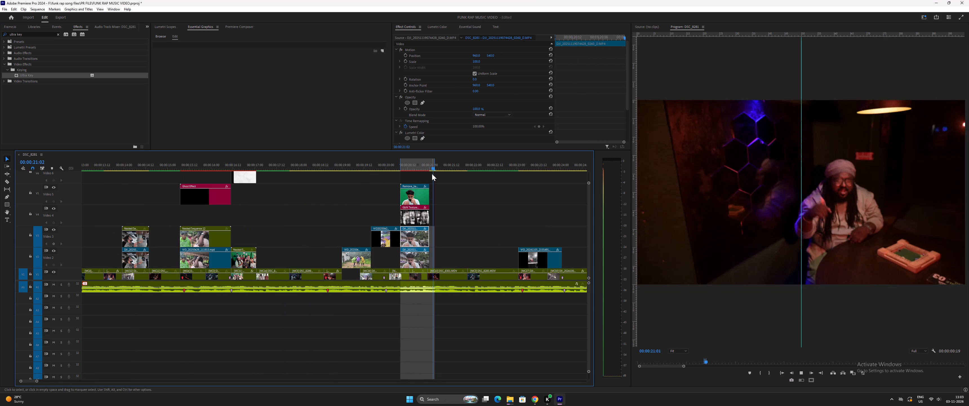
key(space)
click(413, 164)
key(equal)
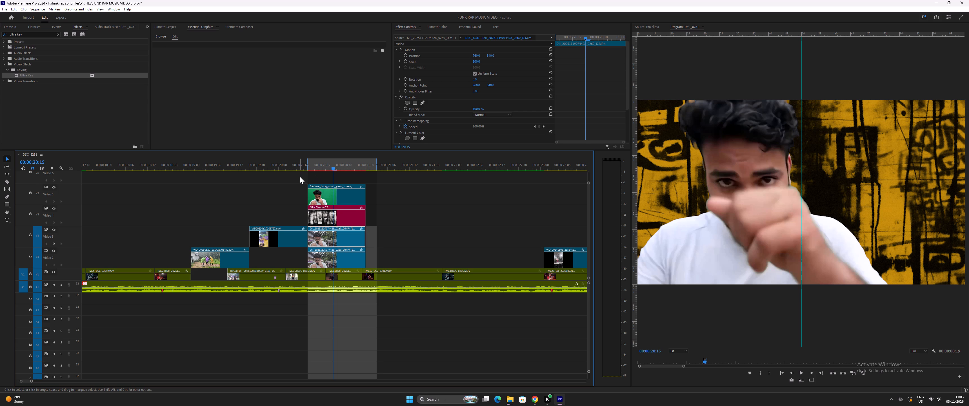
click(348, 198)
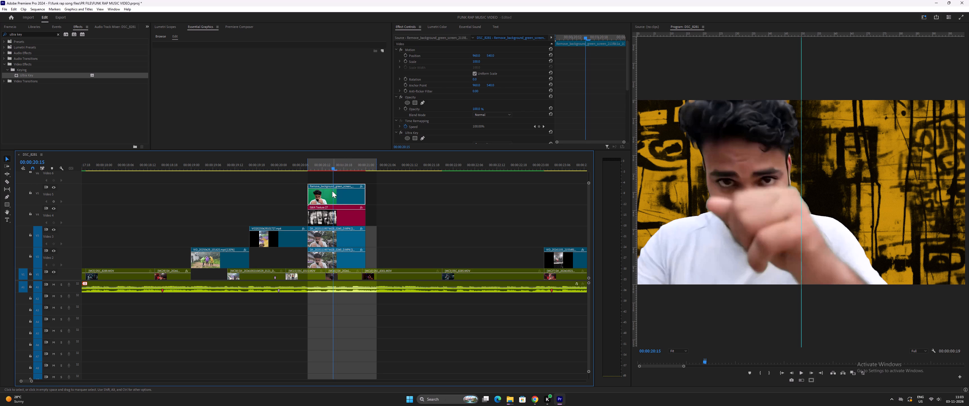
click(328, 164)
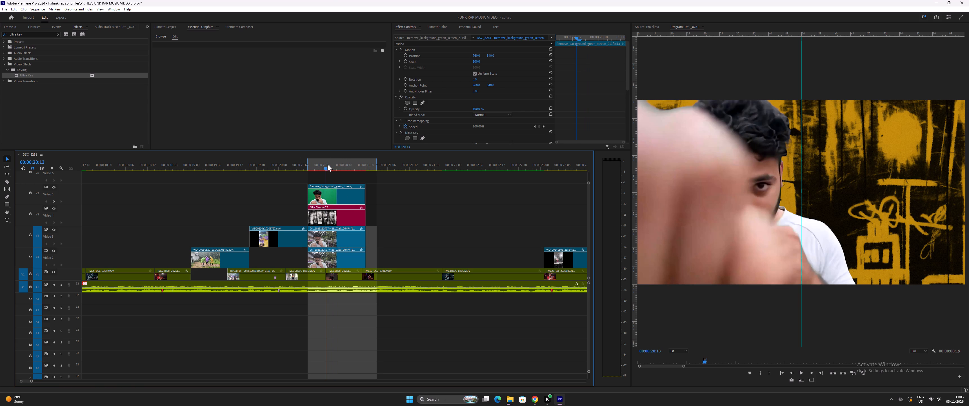
Save the project.
key(ctrl+s)
Replay the cut from the end of the raincoat clip into the keyed composite and recheck its frames around 00:00:20:15.
click(297, 164)
key(space)
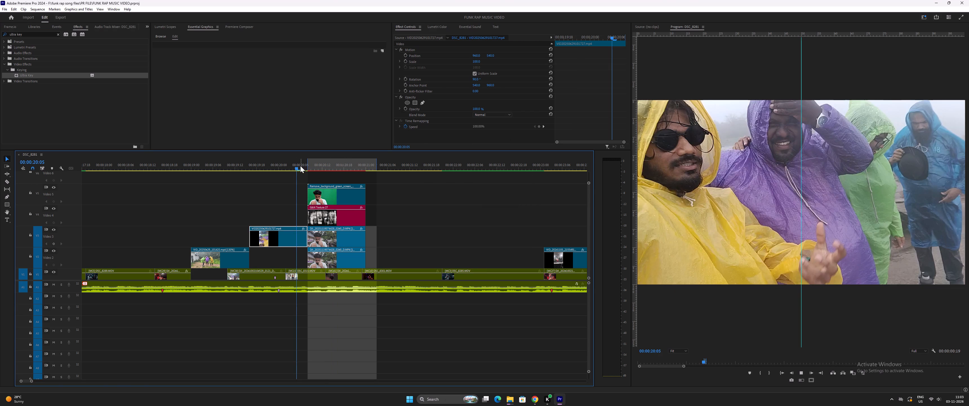
key(space)
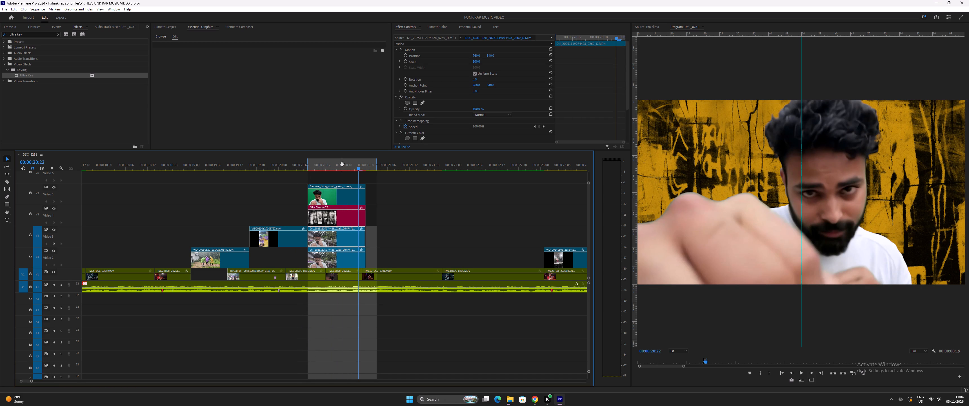
click(337, 164)
click(338, 196)
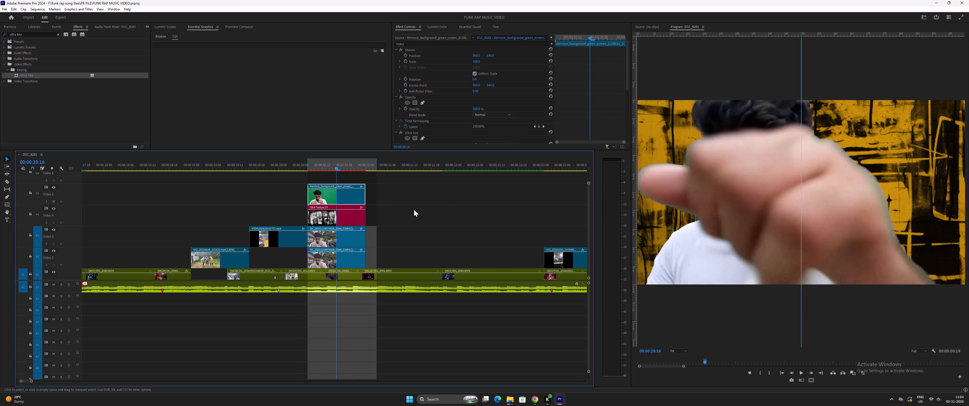
click(333, 167)
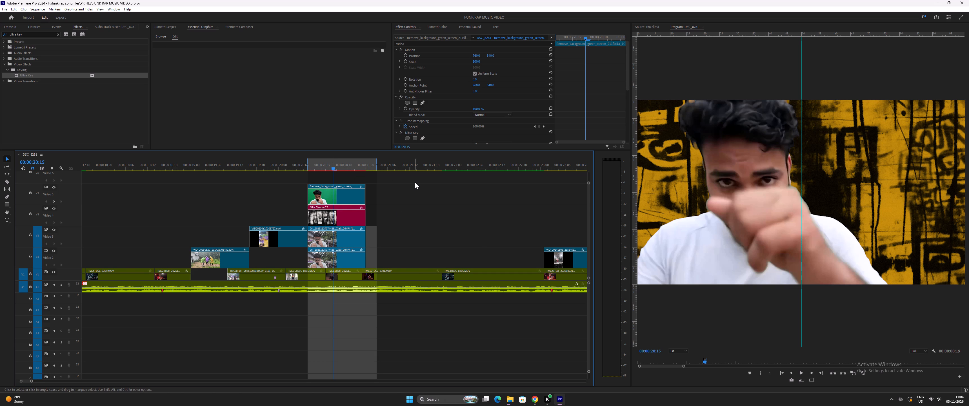
Browse the Essential Graphics templates in the Grunge & Noise Texture collection for another texture.
key(minus)
key(minus)
key(minus)
key(minus)
key(minus)
key(minus)
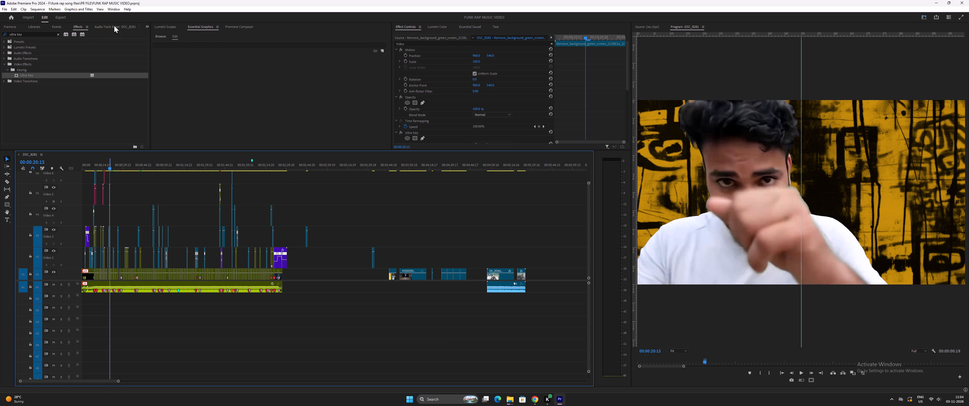
click(171, 27)
click(195, 26)
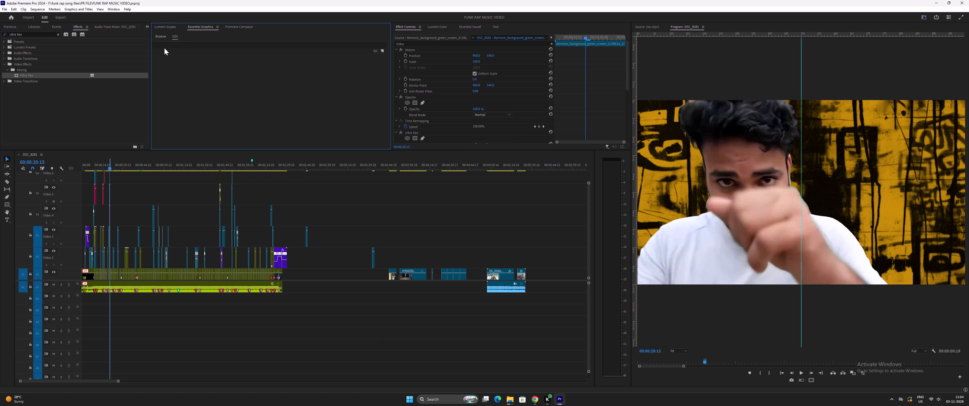
click(159, 37)
scroll(290, 110, down, 3)
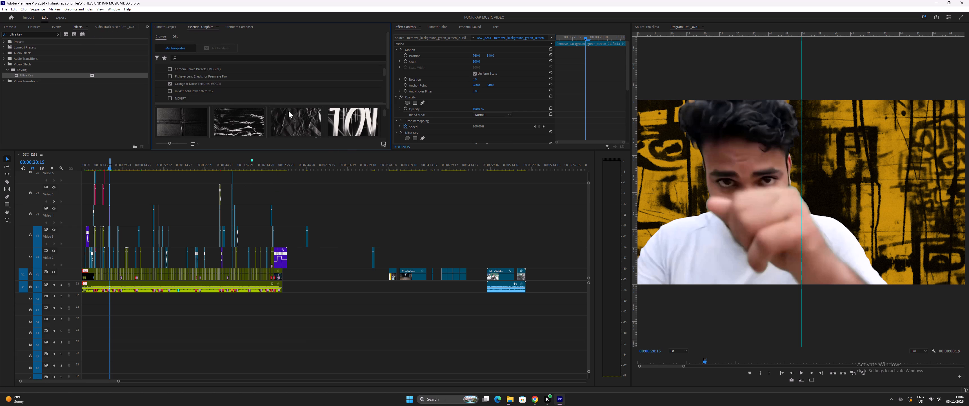
scroll(288, 111, down, 9)
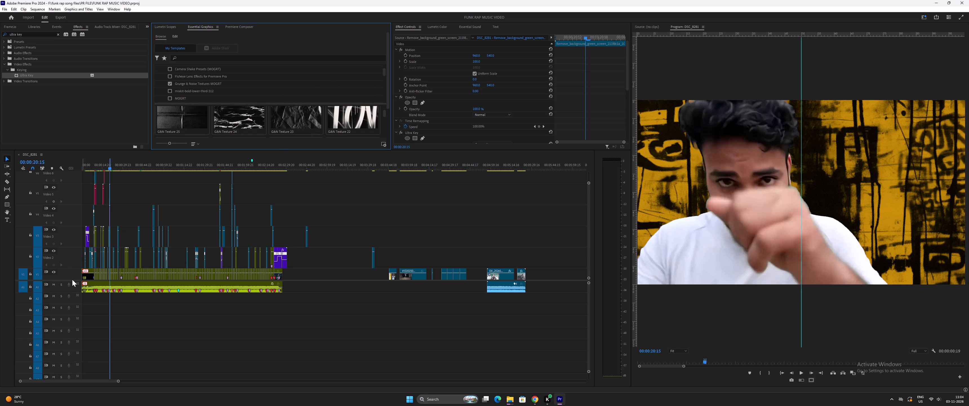
Give the video tracks more of the timeline's height and enlarge the template browser above it.
drag(72, 281, 89, 357)
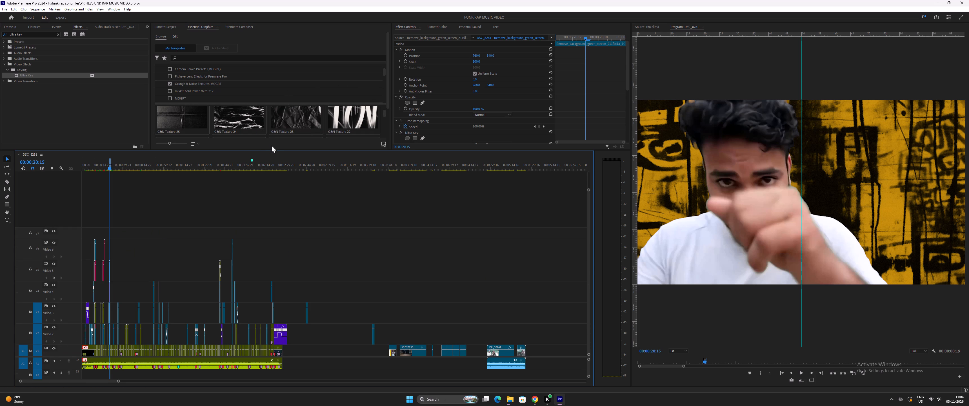
drag(273, 150, 283, 204)
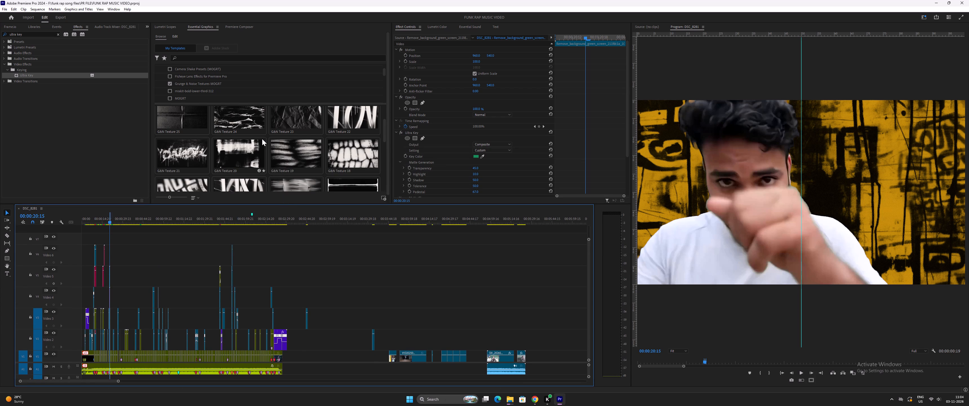
Place Texture 17 from the Grunge & Noise templates on Video 5 in the empty area past the song, and preview it.
scroll(262, 139, down, 5)
scroll(282, 150, down, 14)
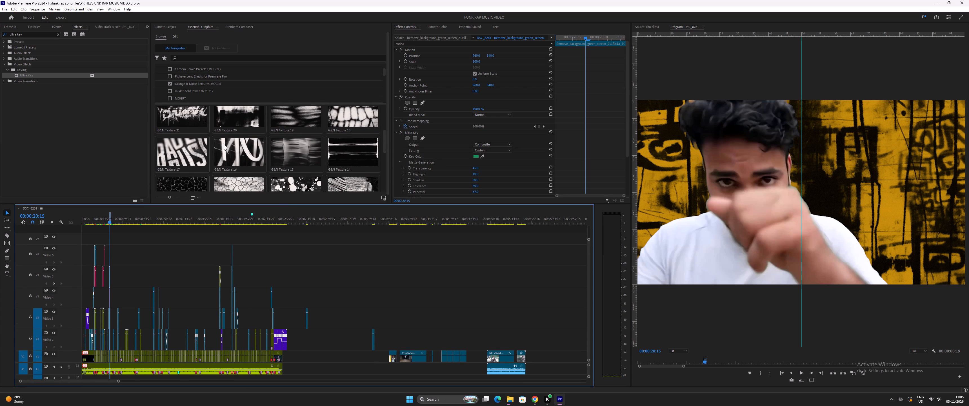
scroll(223, 144, down, 2)
scroll(191, 140, down, 2)
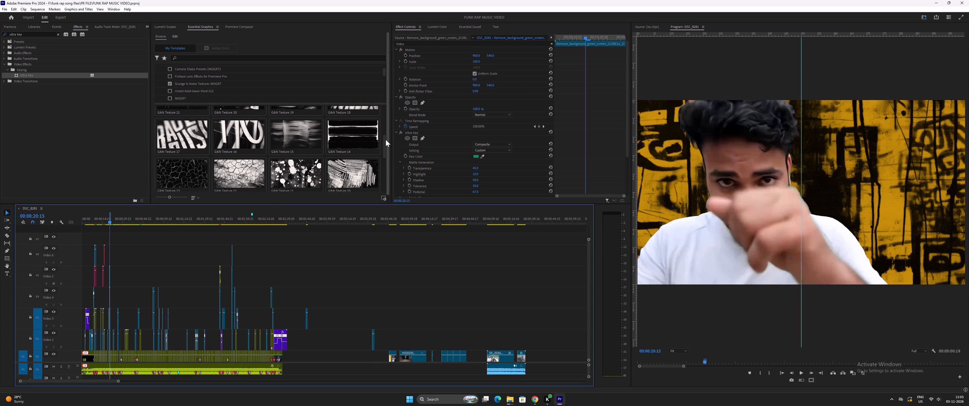
drag(384, 144, 385, 153)
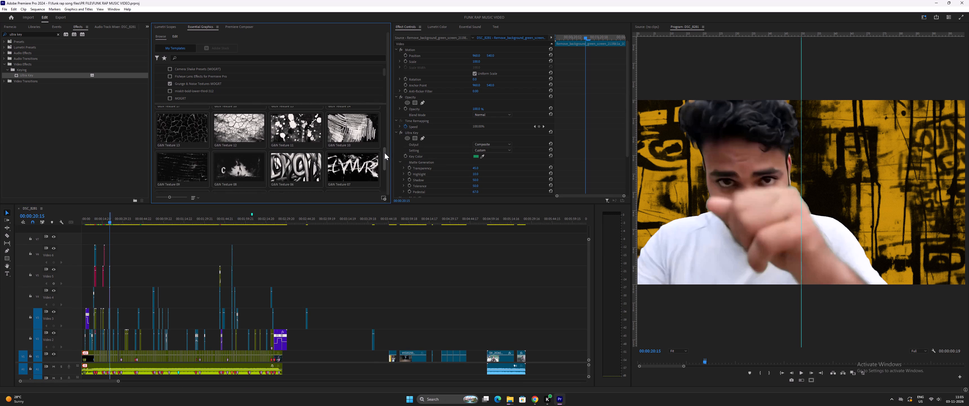
drag(385, 153, 383, 147)
drag(189, 123, 331, 259)
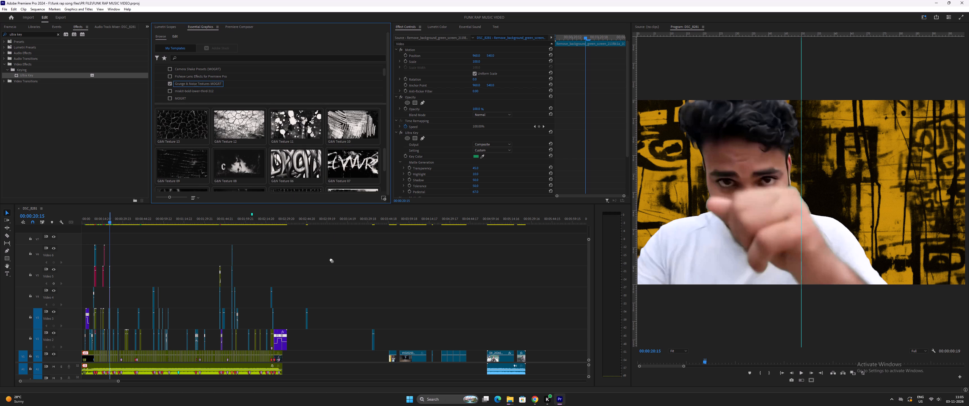
drag(331, 259, 333, 278)
click(340, 216)
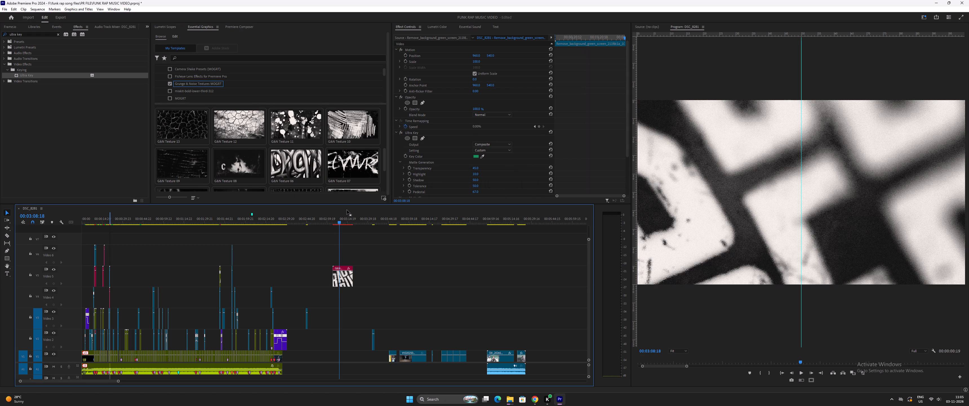
key(space)
key(space)
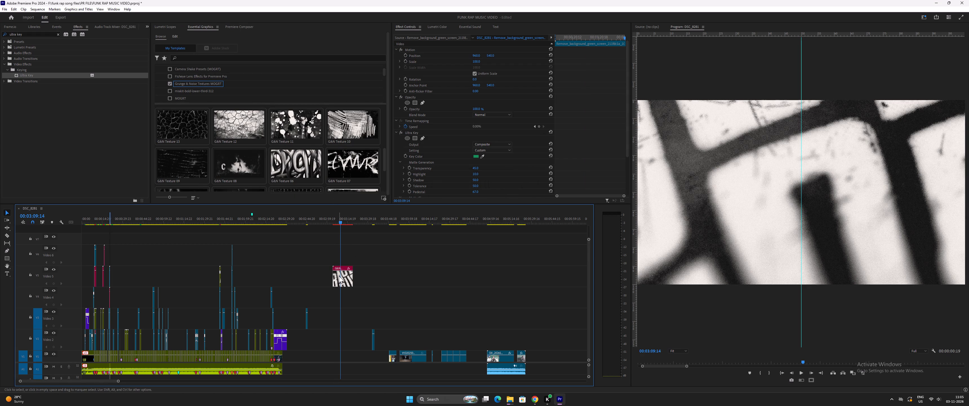
Scale down Texture 17 until its lettering just fills the frame, and preview the motion.
click(339, 276)
drag(476, 66, 466, 71)
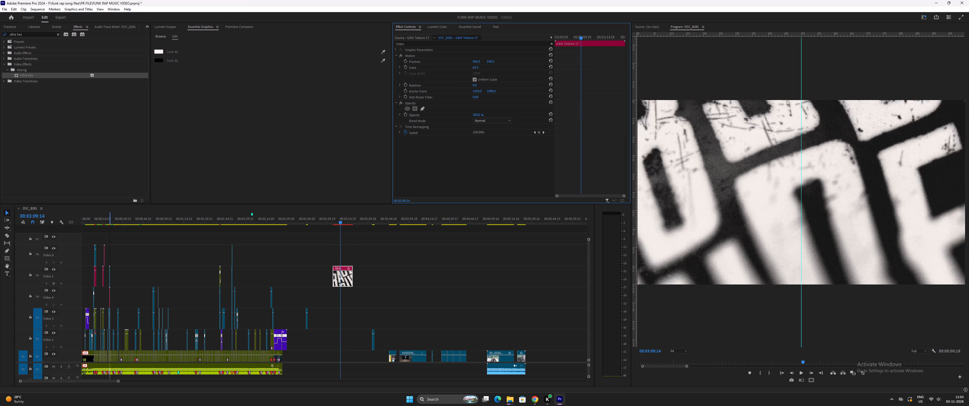
drag(466, 71, 462, 77)
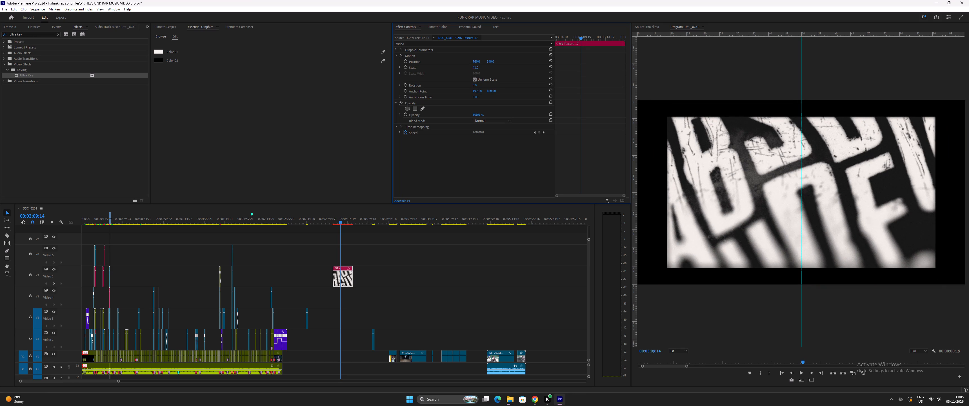
drag(462, 77, 465, 78)
key(space)
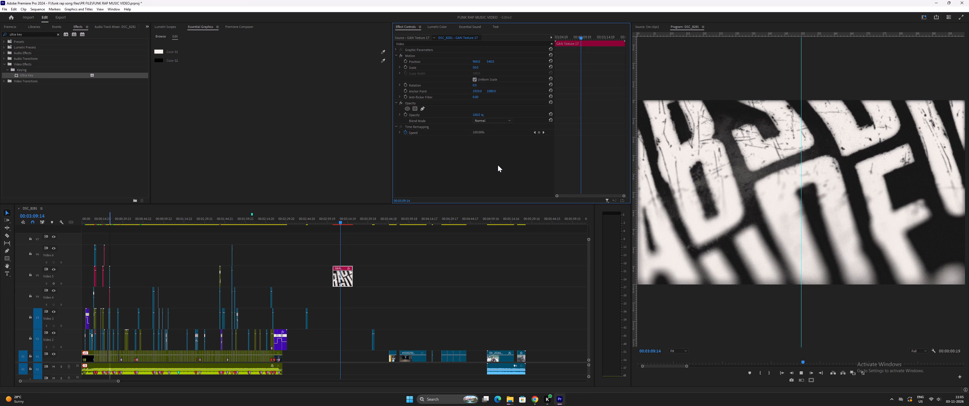
key(space)
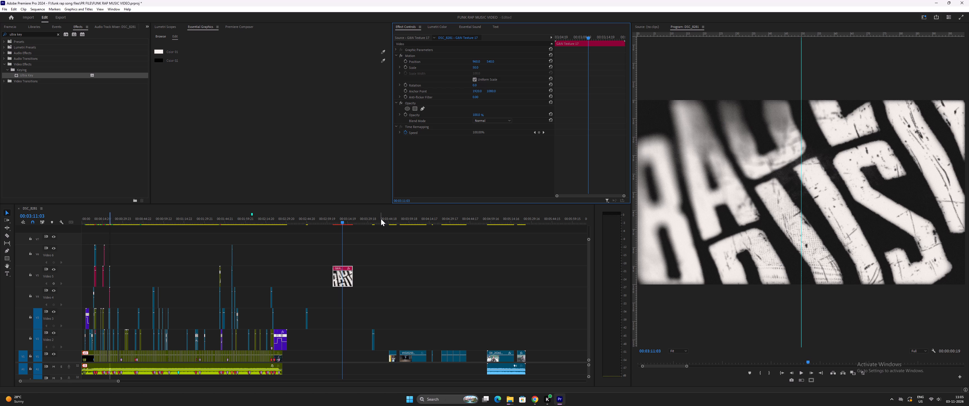
Scale down the yellow texture behind the keyed green-screen clip at about 00:00:20:17 until it just fills the frame.
key(minus)
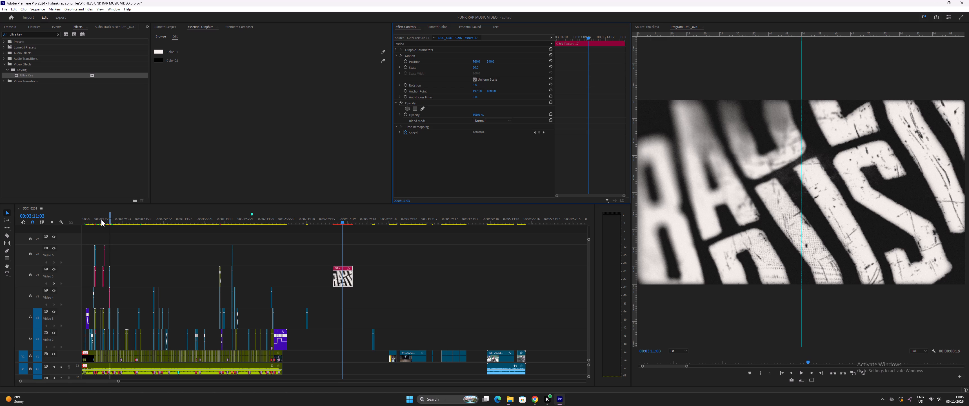
click(101, 219)
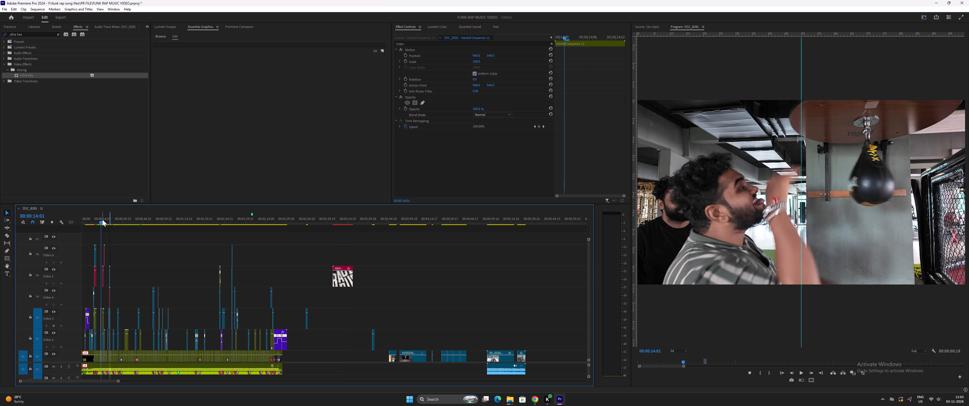
key(equal)
key(equal)
key(equal)
key(equal)
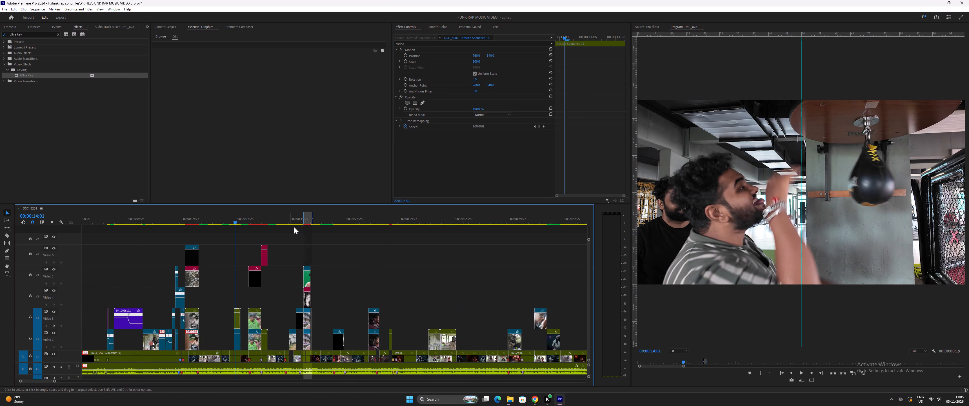
key(equal)
key(minus)
click(479, 219)
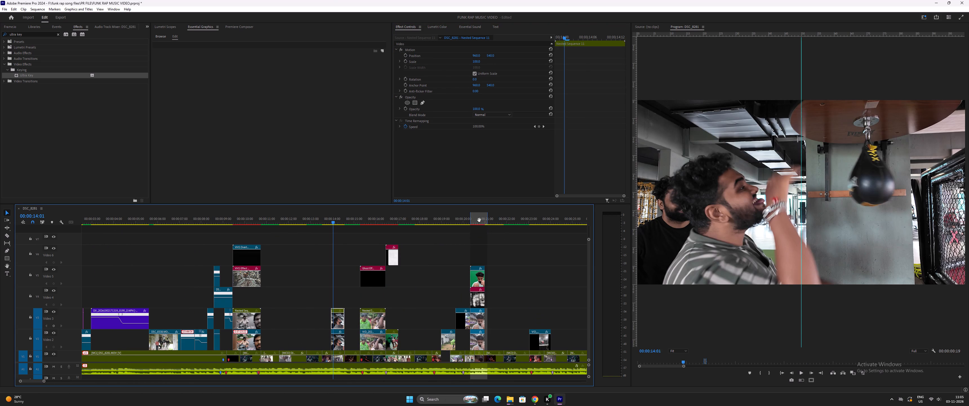
key(equal)
key(equal)
key(minus)
key(minus)
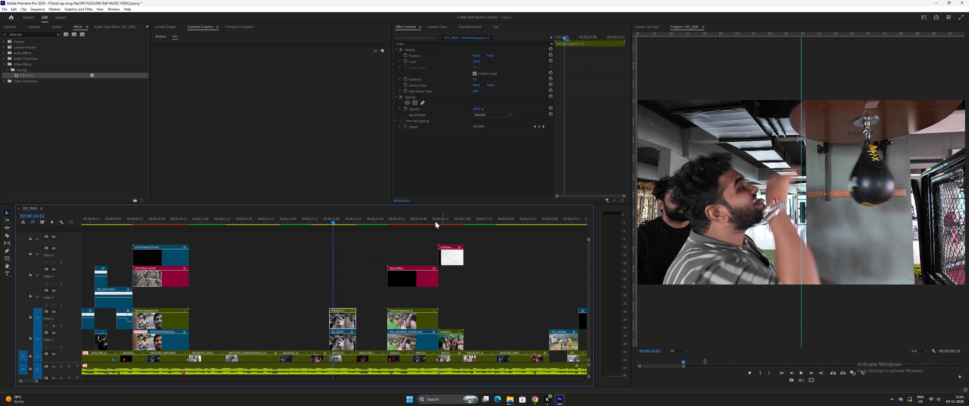
click(479, 222)
click(479, 299)
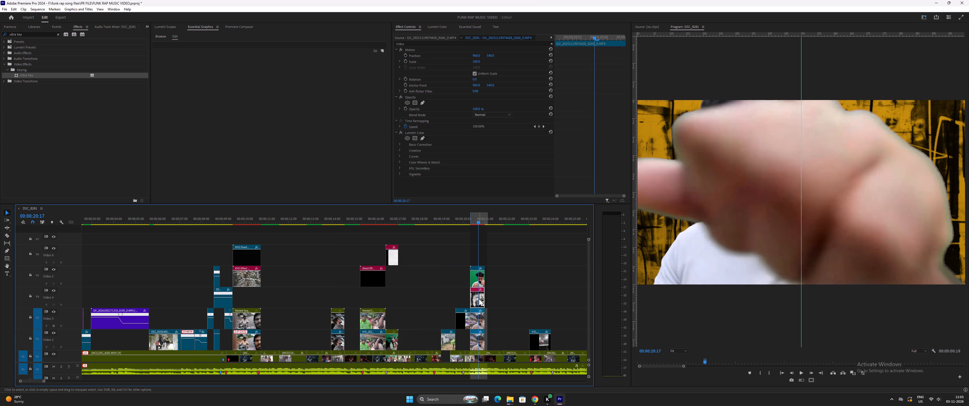
drag(476, 68, 470, 68)
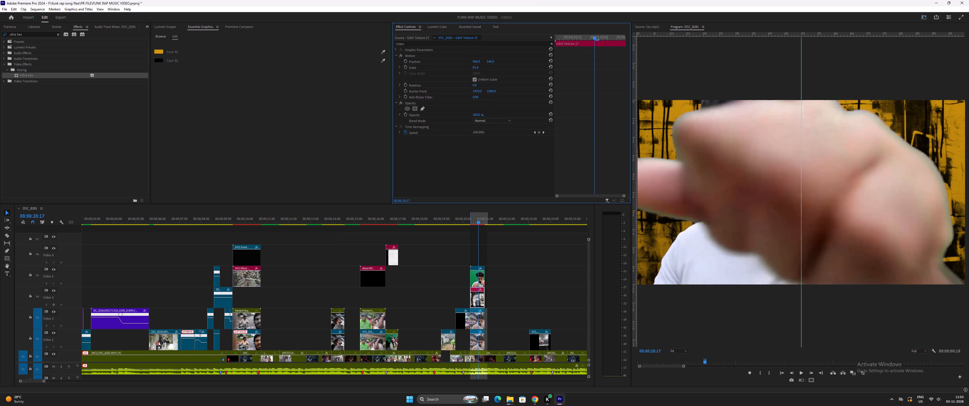
drag(470, 68, 460, 70)
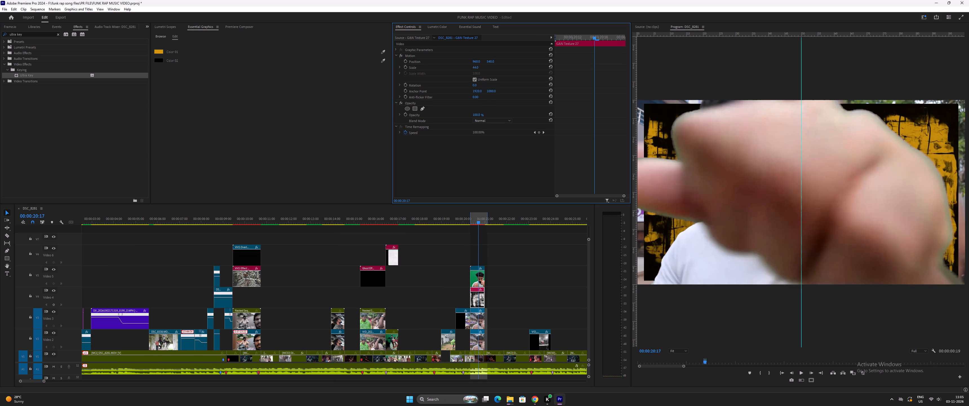
drag(460, 70, 468, 73)
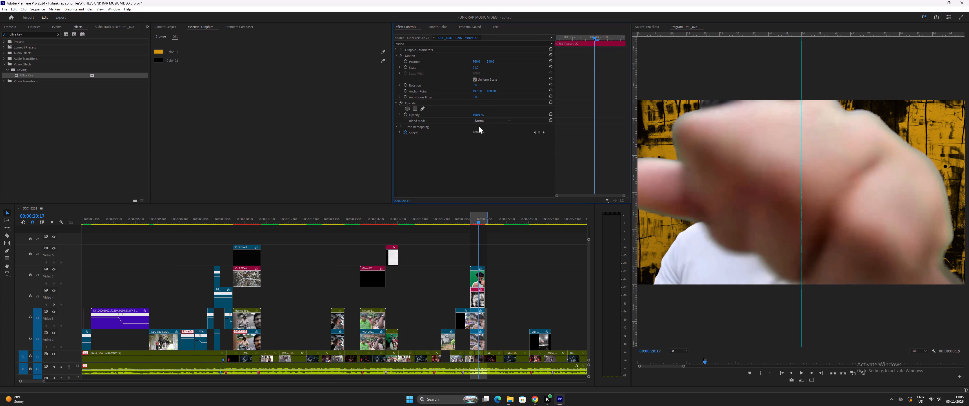
click(512, 242)
Play back from the raincoat clip at 00:00:20:00 through the rescaled composite to the red-lit table shot.
click(464, 215)
key(equal)
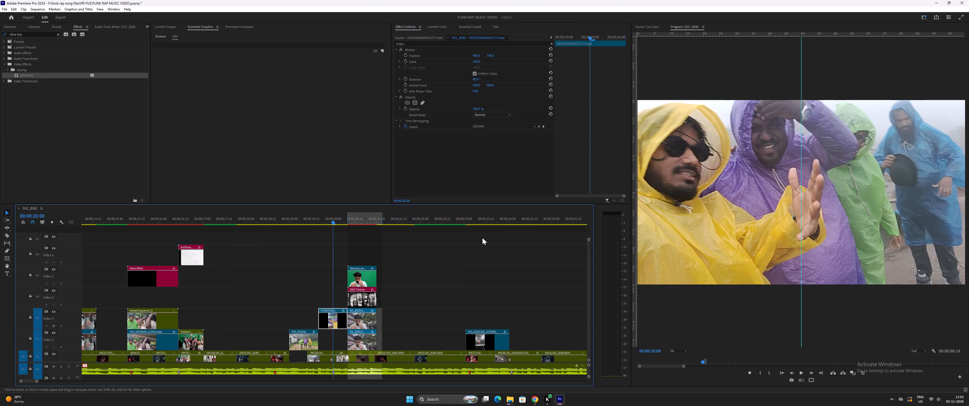
key(equal)
key(space)
key(space)
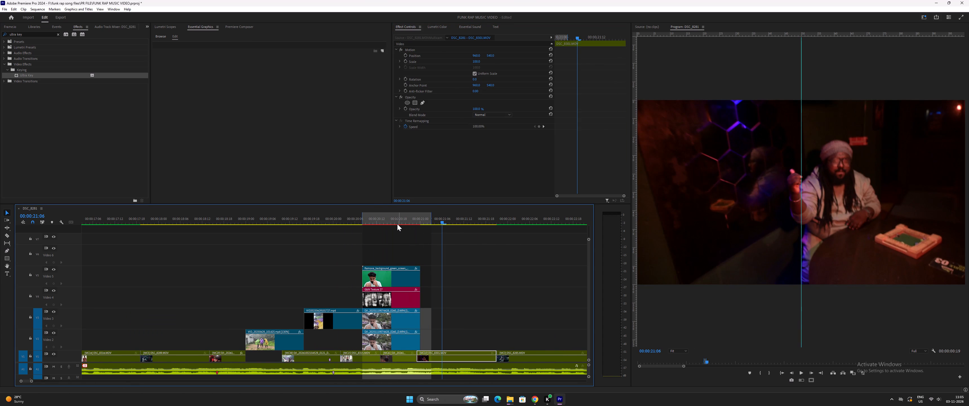
Keyframe the scale of the yellow texture behind the keyed clip from 00:00:20:08, enlarging it by 00:00:20:23.
click(367, 215)
key(equal)
key(equal)
click(329, 219)
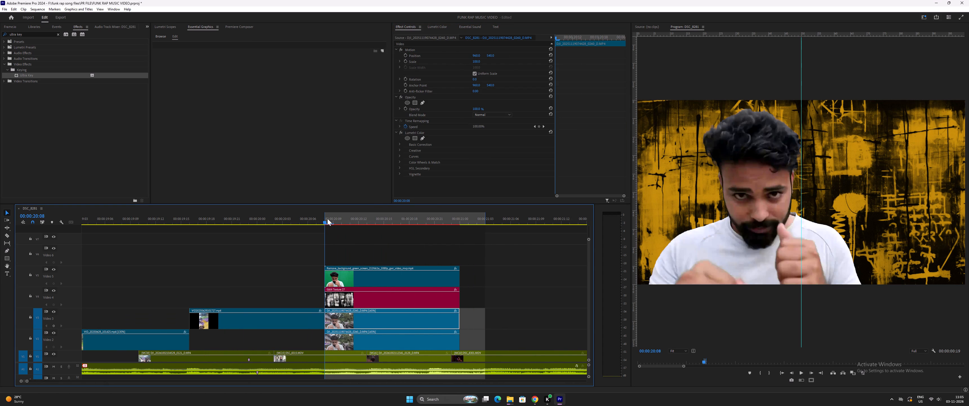
click(353, 295)
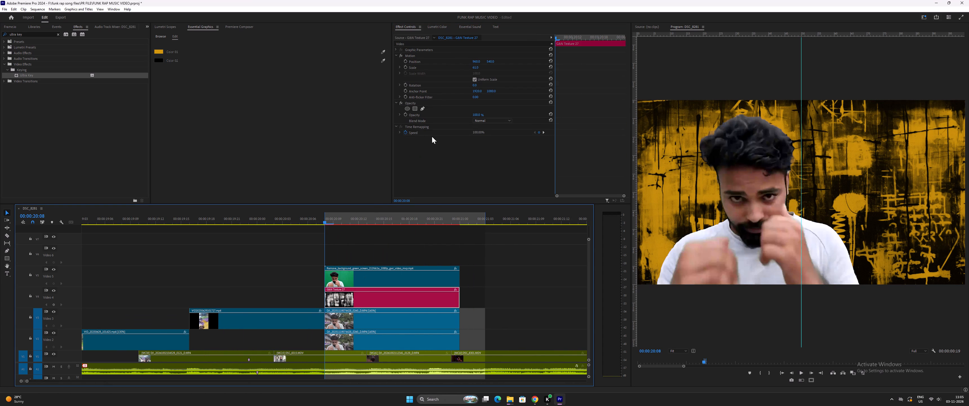
click(406, 67)
drag(433, 219, 435, 219)
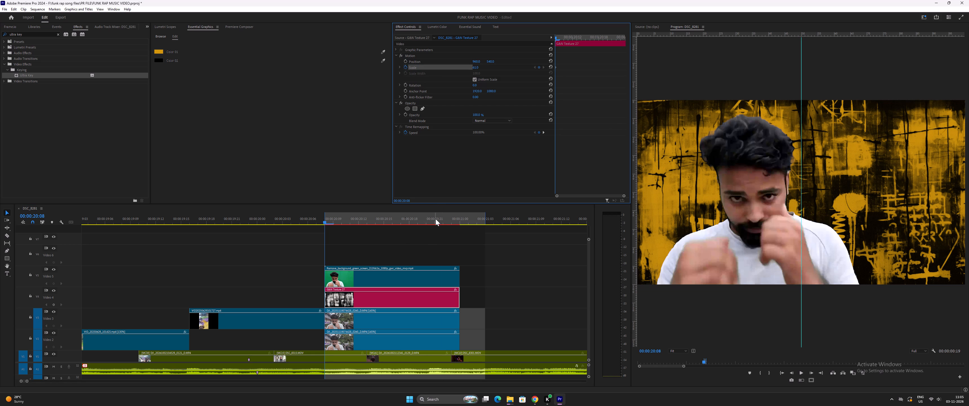
drag(435, 219, 453, 225)
drag(475, 67, 476, 68)
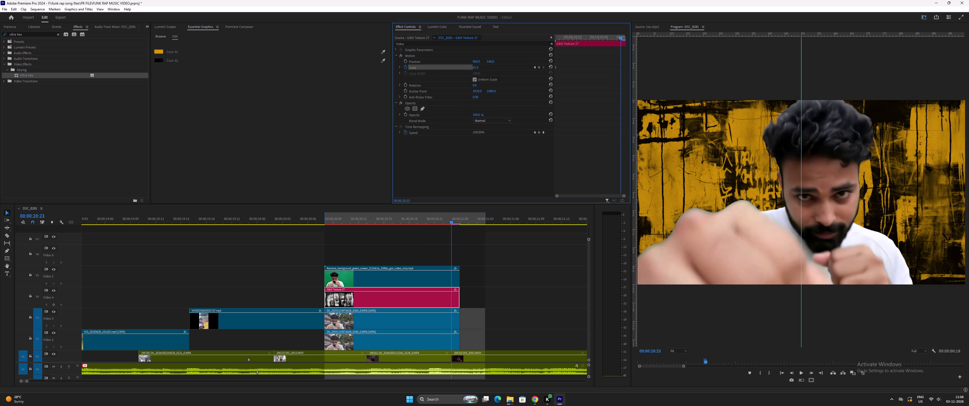
drag(476, 68, 486, 70)
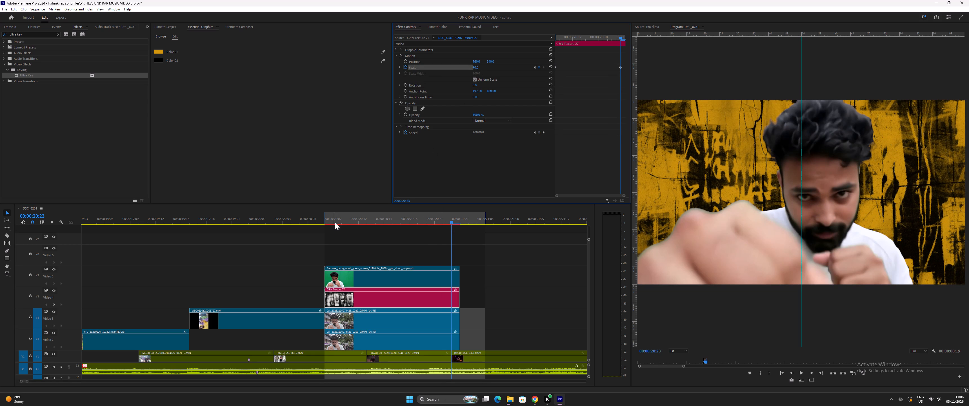
Play back from the end of the raincoat clip through the animated texture composite to the red-lit table shot.
click(318, 221)
key(space)
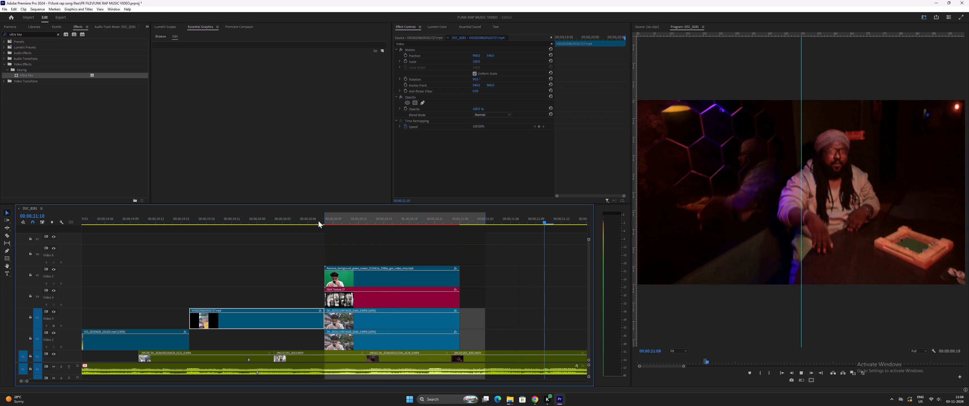
key(space)
click(361, 217)
Go to the empty area after Texture 17 and look through the Grunge & Noise texture templates.
key(minus)
key(minus)
key(minus)
key(minus)
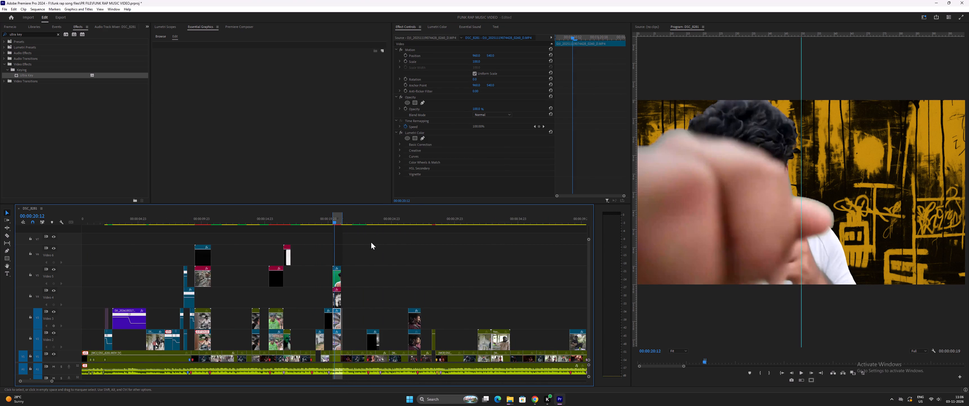
key(minus)
key(minus)
key(minus)
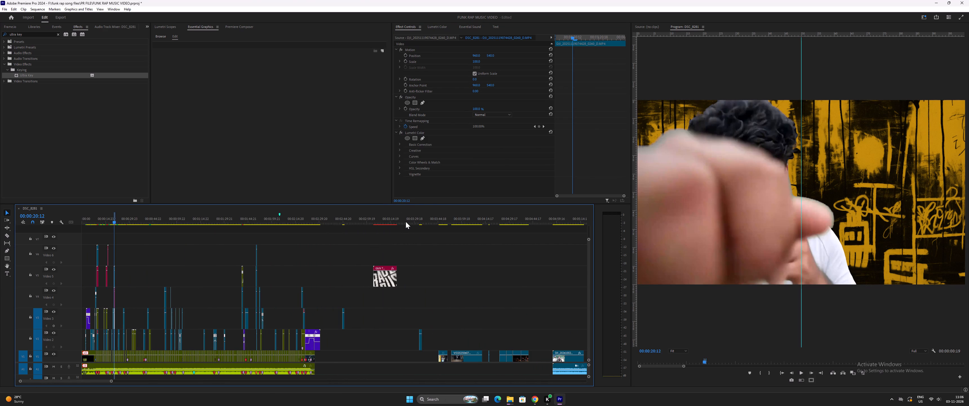
click(405, 222)
key(equal)
key(equal)
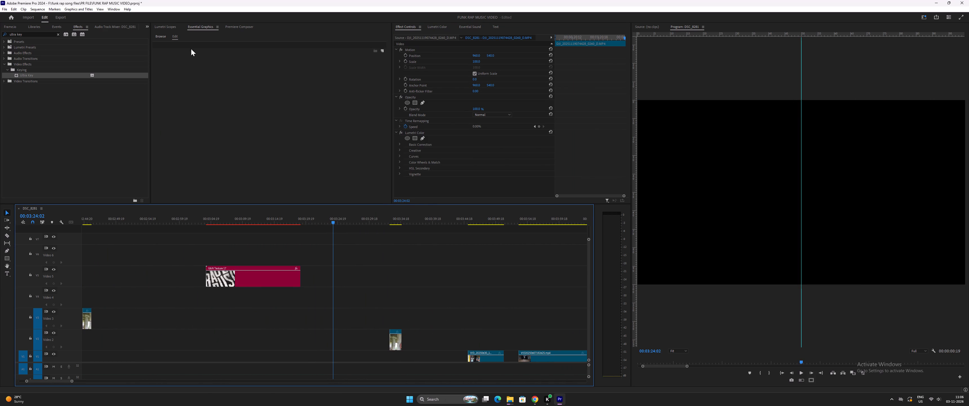
click(168, 27)
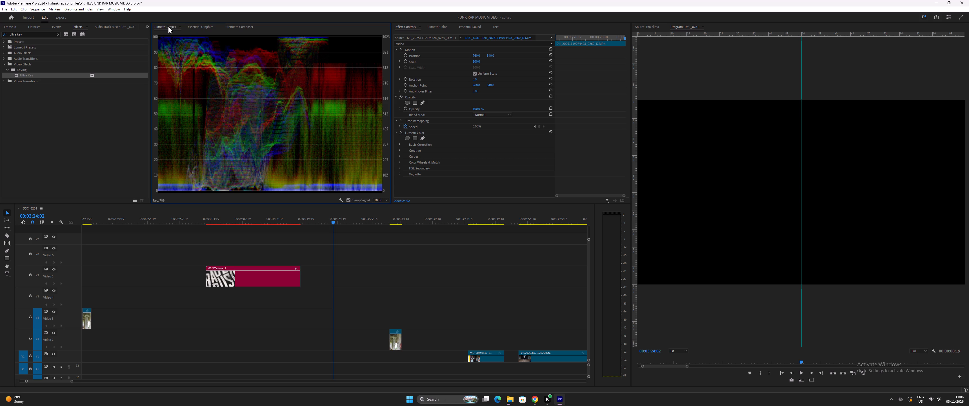
click(195, 25)
click(161, 36)
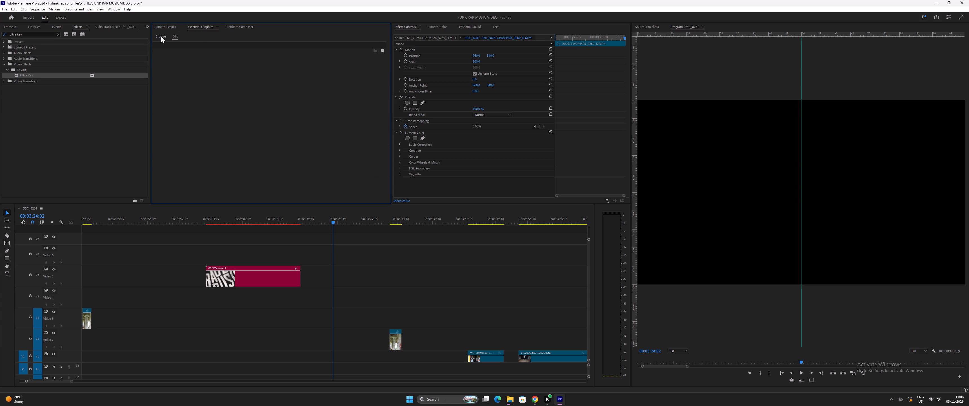
scroll(208, 113, up, 18)
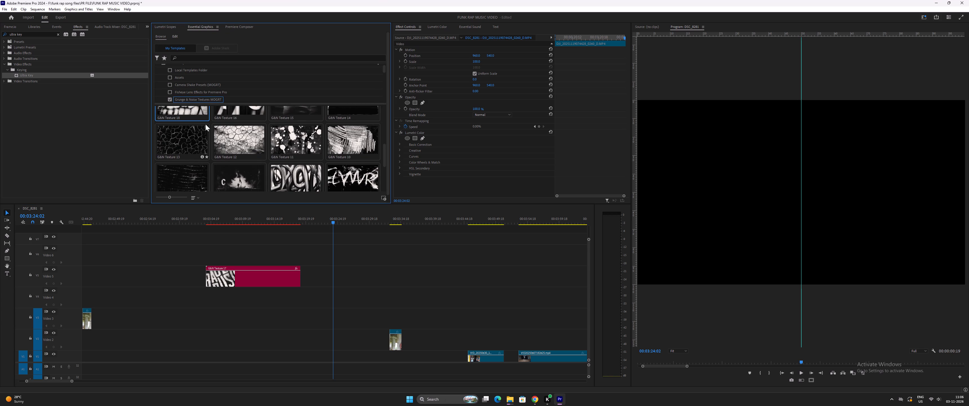
scroll(205, 124, up, 20)
scroll(205, 124, up, 20)
scroll(205, 124, up, 5)
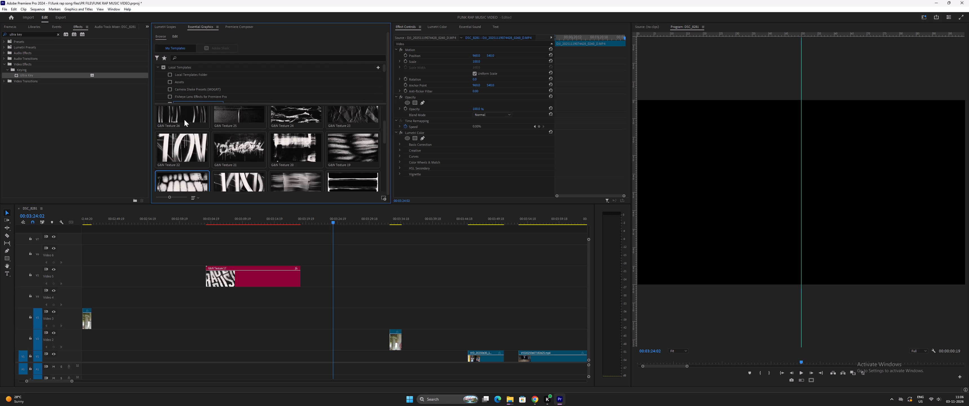
scroll(184, 120, up, 20)
scroll(184, 120, up, 7)
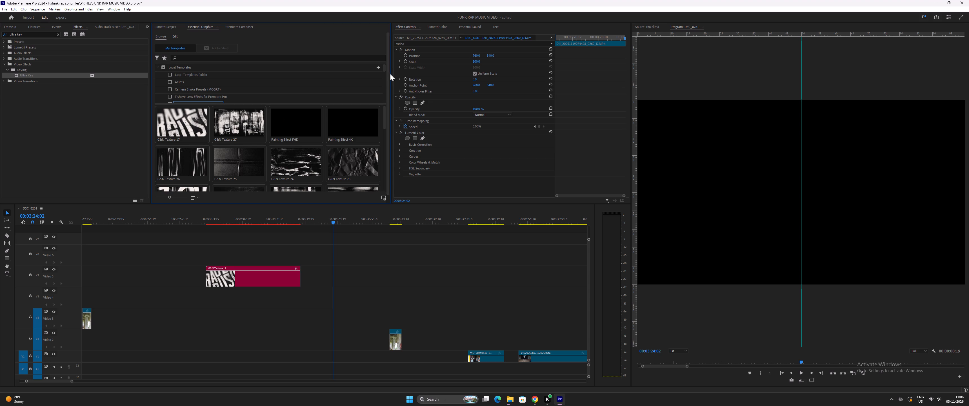
scroll(183, 89, up, 5)
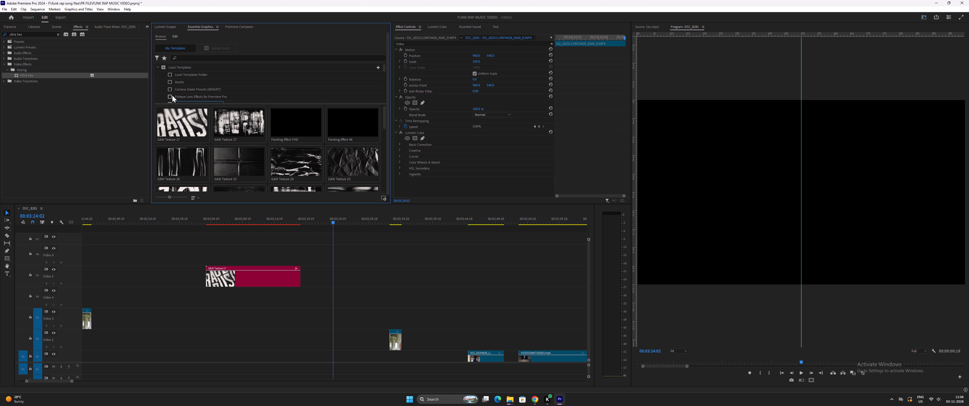
Hide the Grunge & Noise templates and examine the VHS Overlays, VHS Effect and Sketch Drawing Effect template folders one by one.
scroll(172, 95, down, 6)
click(170, 89)
scroll(183, 78, up, 6)
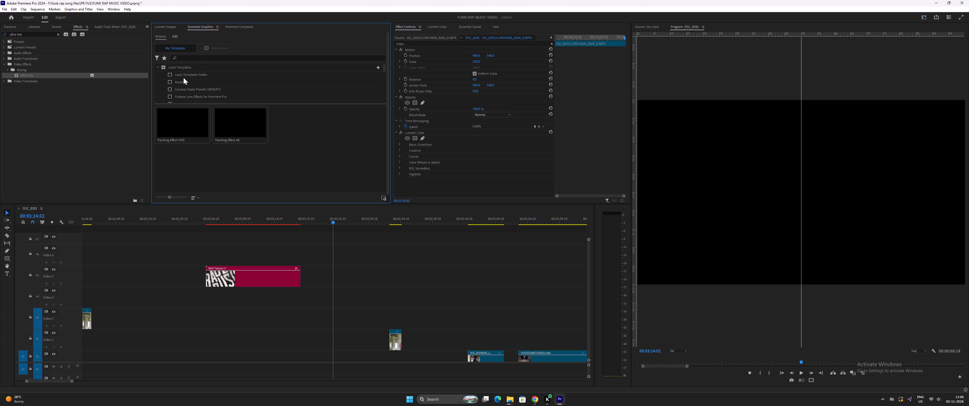
scroll(183, 78, down, 20)
scroll(183, 78, down, 20)
scroll(183, 78, down, 16)
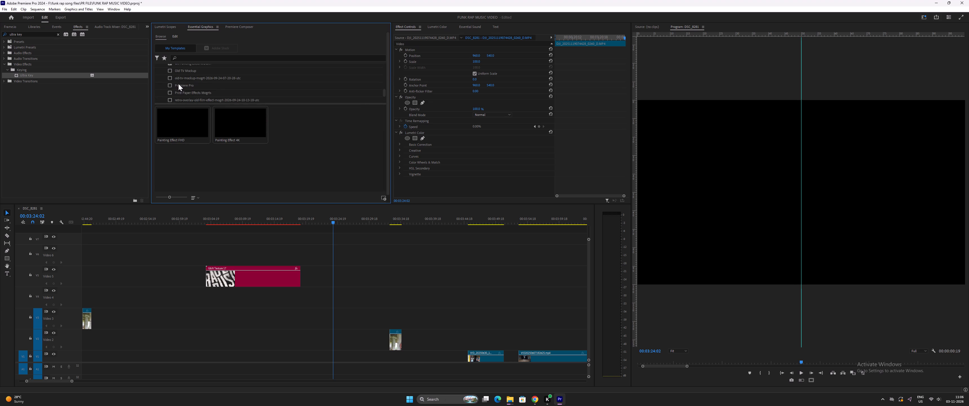
scroll(178, 84, down, 20)
scroll(178, 84, down, 2)
click(169, 91)
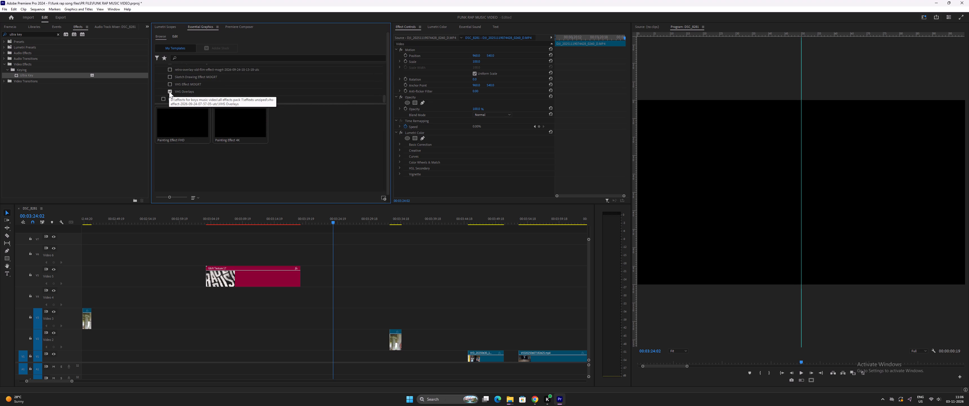
click(169, 91)
click(169, 84)
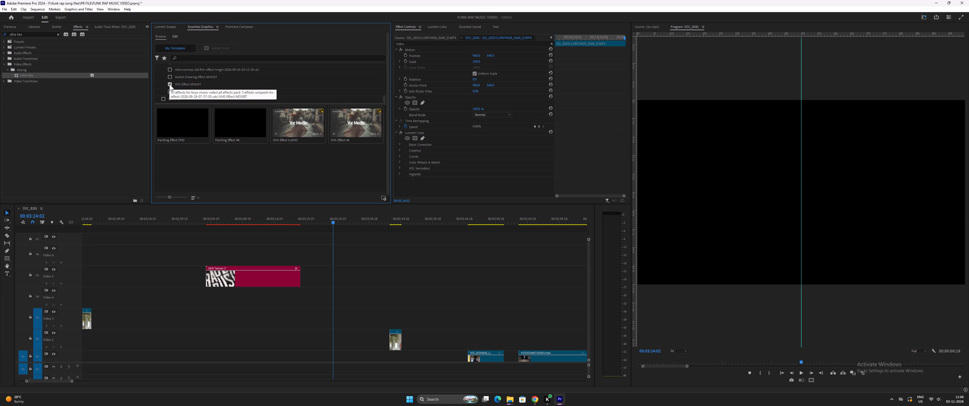
click(169, 84)
scroll(180, 85, down, 1)
scroll(180, 84, up, 2)
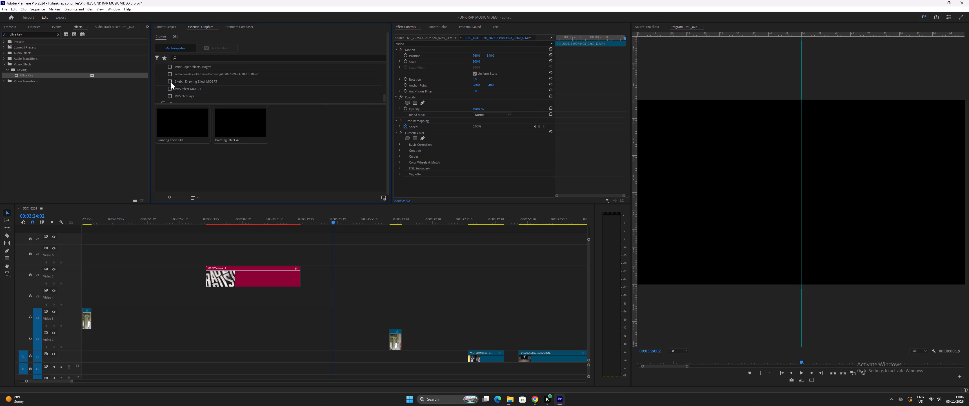
click(171, 82)
click(171, 82)
click(171, 82)
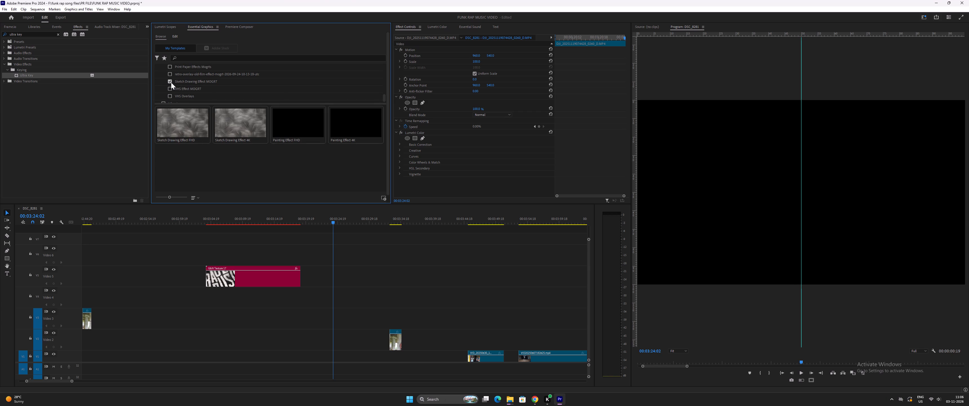
click(171, 82)
scroll(181, 85, up, 2)
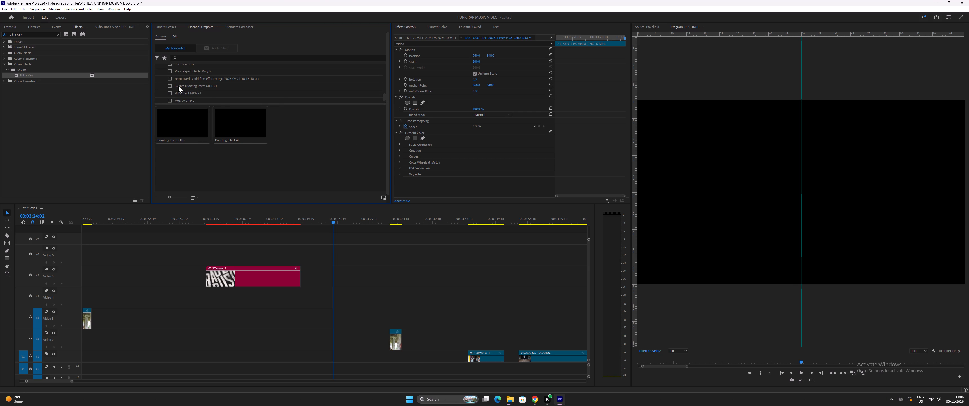
click(168, 84)
click(168, 84)
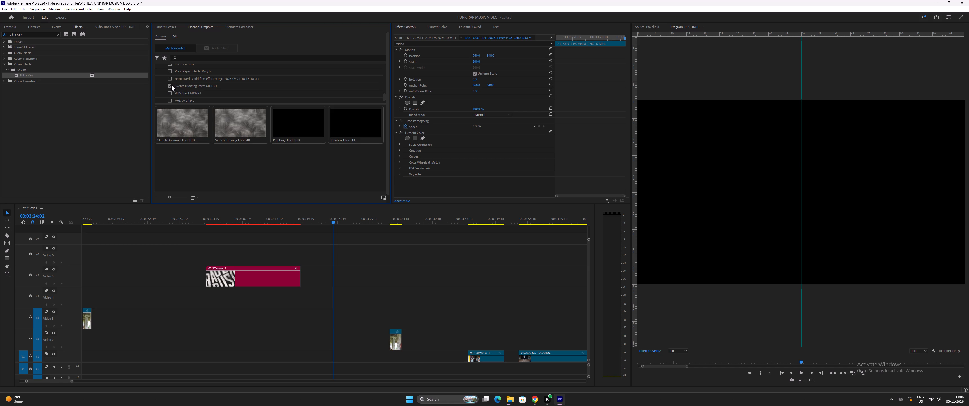
click(171, 85)
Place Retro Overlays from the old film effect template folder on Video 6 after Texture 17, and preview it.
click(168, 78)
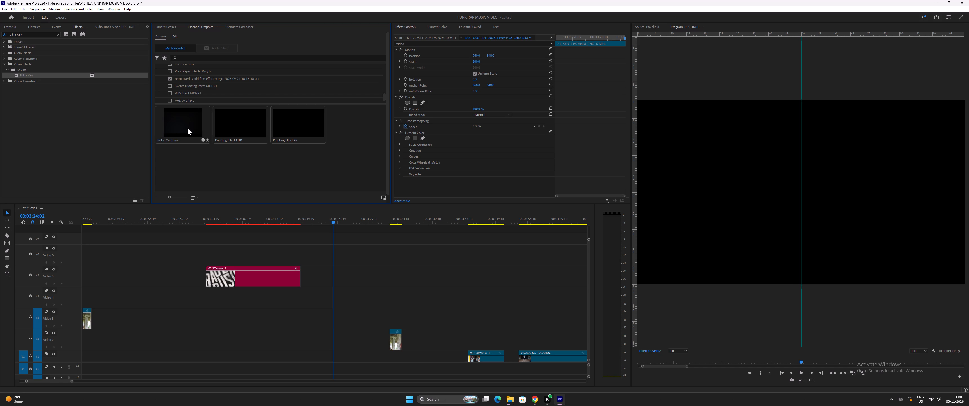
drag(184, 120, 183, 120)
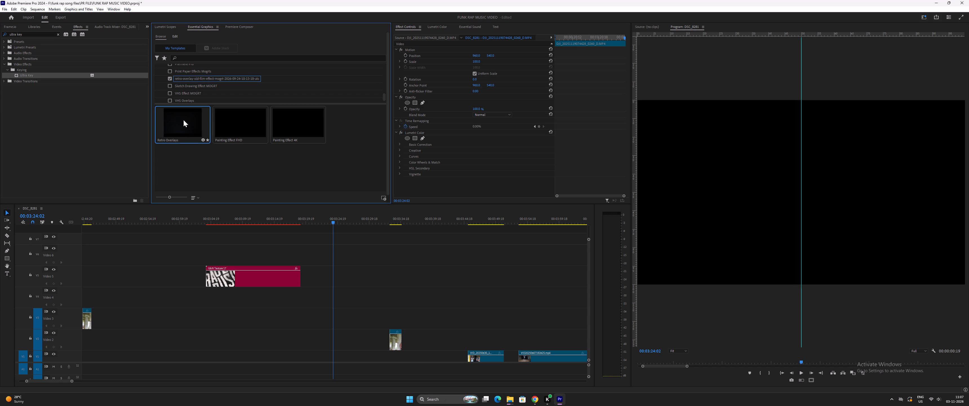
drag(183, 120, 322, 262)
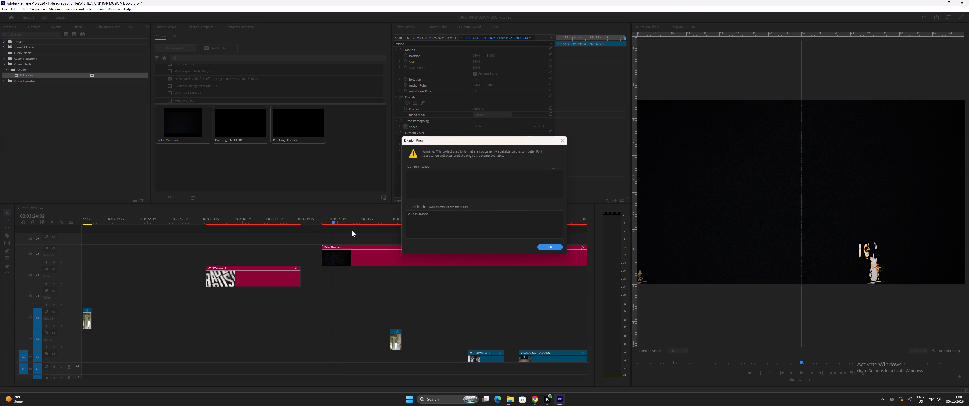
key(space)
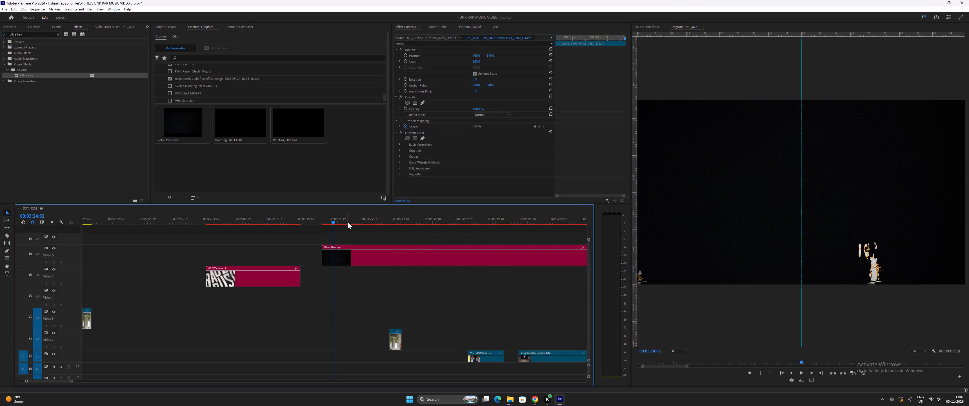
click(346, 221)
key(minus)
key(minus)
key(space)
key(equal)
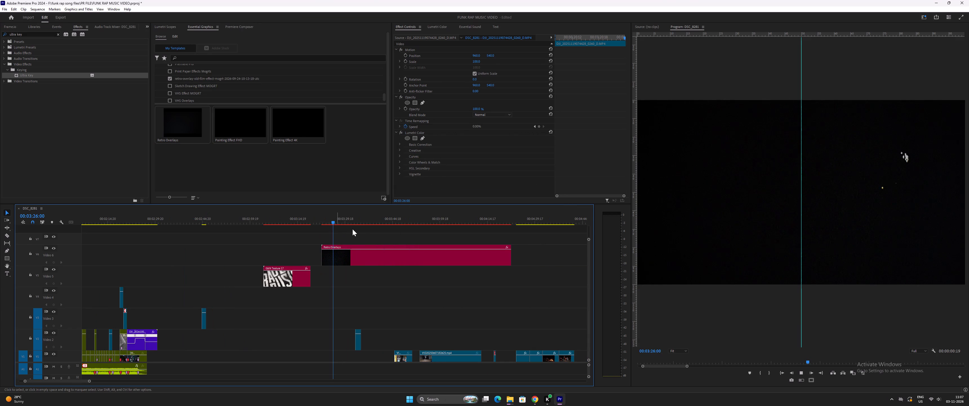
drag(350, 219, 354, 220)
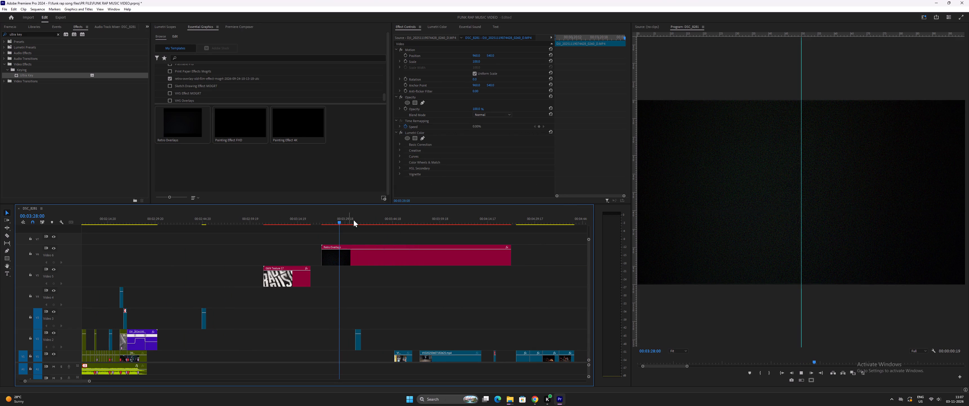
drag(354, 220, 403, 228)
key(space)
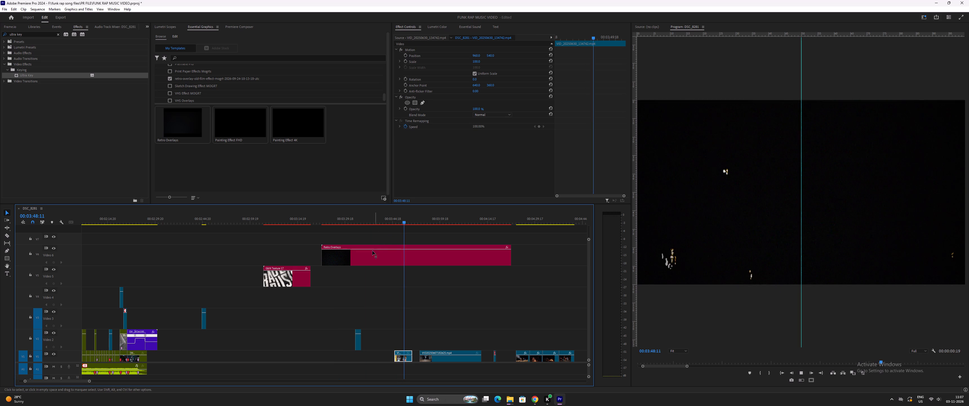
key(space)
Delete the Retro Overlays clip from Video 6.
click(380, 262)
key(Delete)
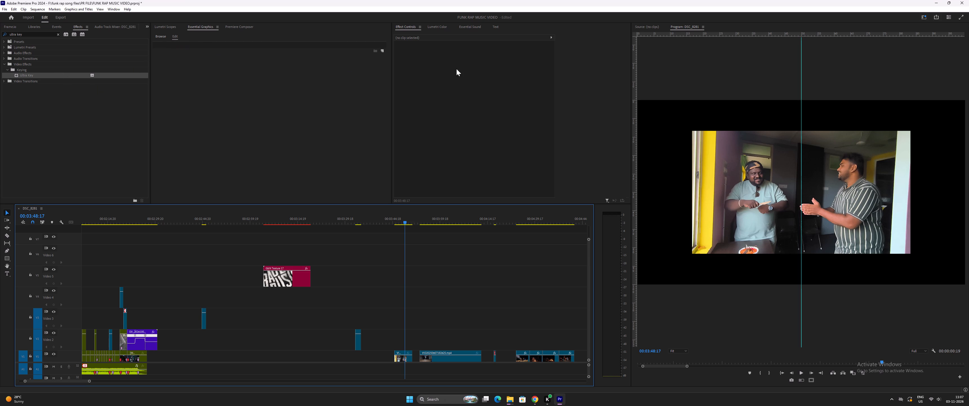
Hide the old film effect templates and examine the Print Paper Effects, Premiere Pro and Painting Effect template folders.
click(163, 35)
scroll(179, 101, up, 1)
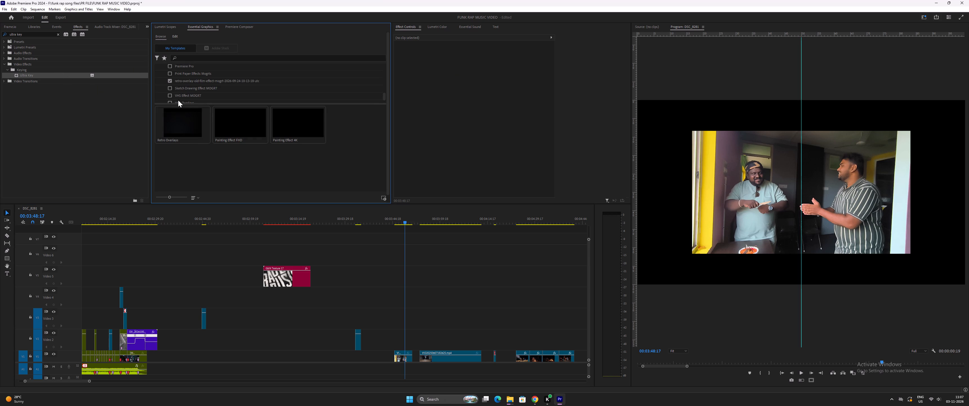
scroll(176, 94, up, 3)
click(168, 80)
click(170, 80)
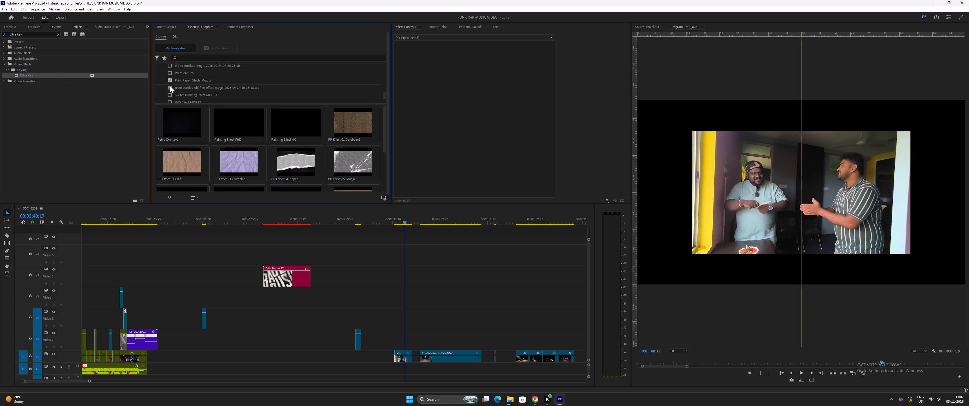
click(170, 87)
scroll(181, 86, up, 3)
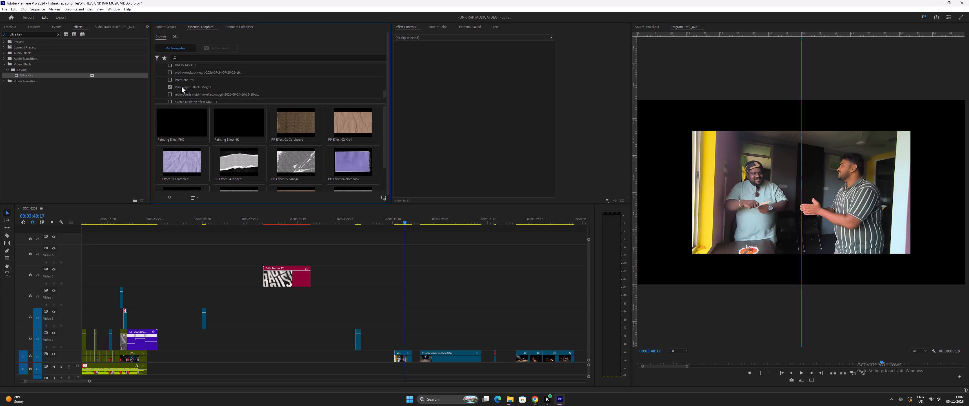
scroll(181, 86, up, 2)
click(170, 83)
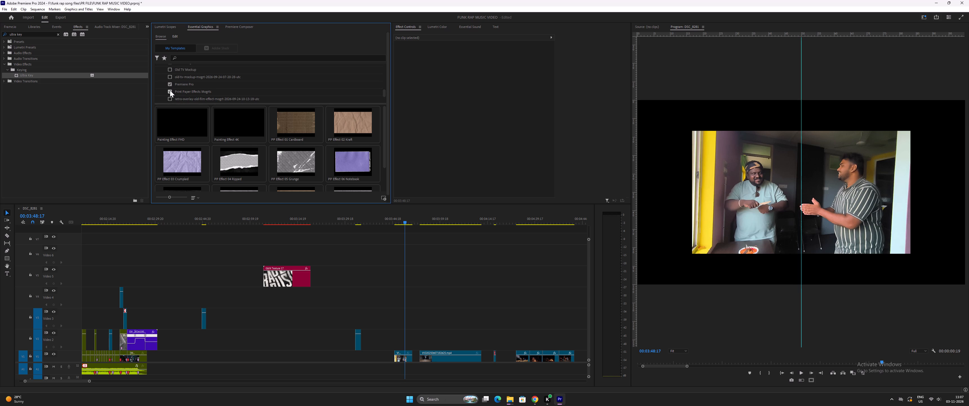
click(170, 91)
scroll(172, 84, up, 2)
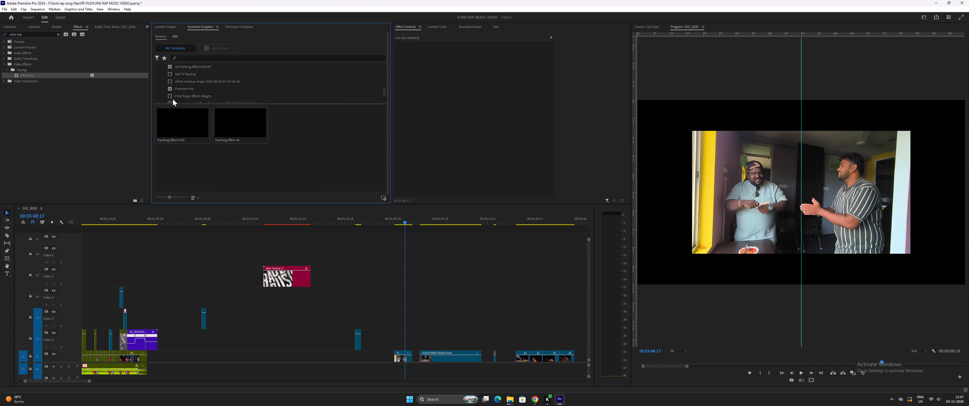
click(171, 89)
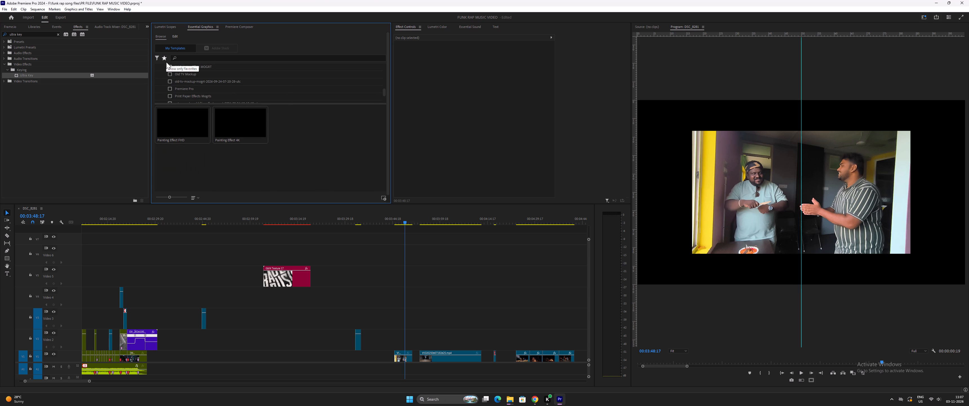
click(168, 66)
click(170, 66)
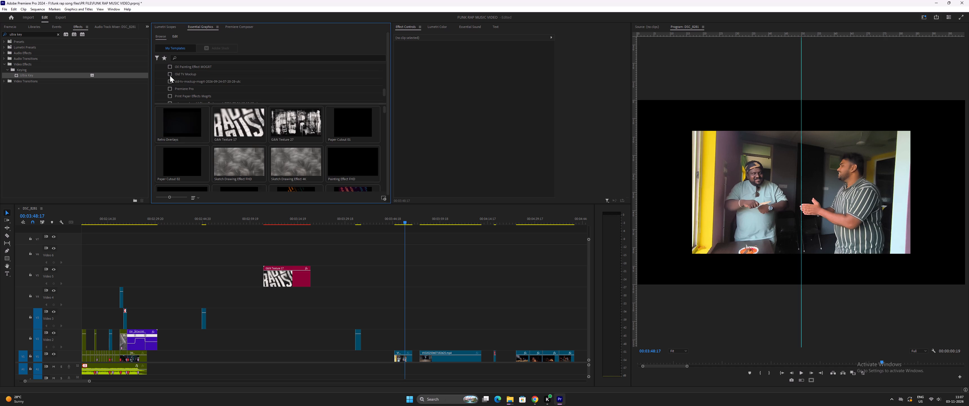
Examine the two old TV mockup template folders one after the other.
click(170, 81)
scroll(183, 88, up, 3)
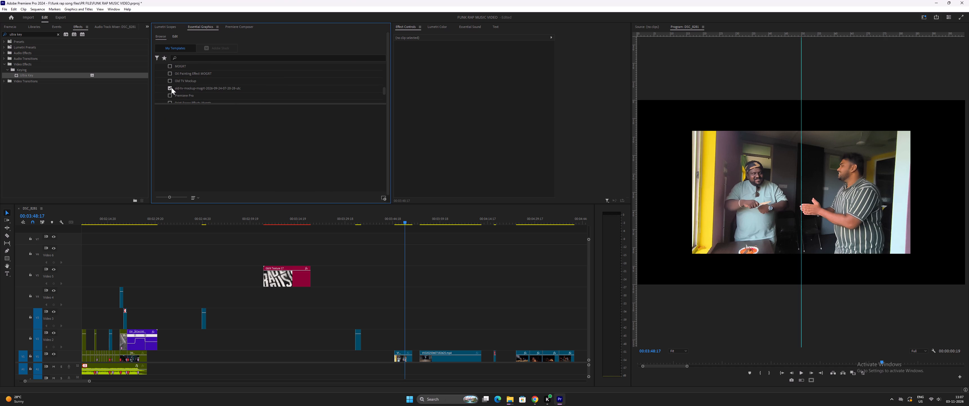
click(171, 87)
click(171, 78)
click(171, 81)
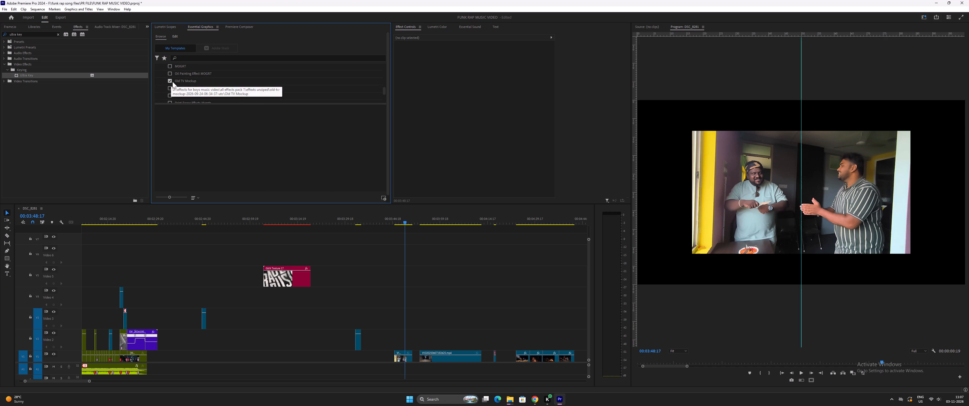
scroll(172, 81, up, 6)
click(170, 94)
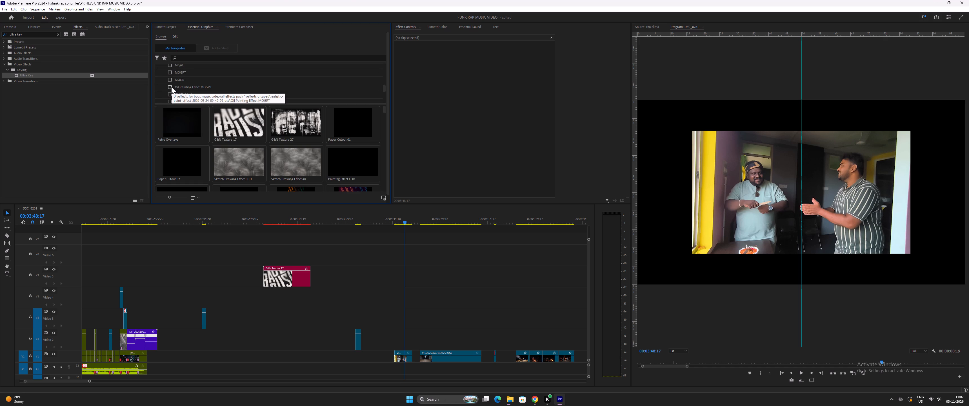
Examine the generic MOGRT template folders listed above the Painting Effect folder one at a time, including the grunge transitions folder.
click(169, 78)
scroll(171, 81, up, 5)
click(170, 90)
click(170, 84)
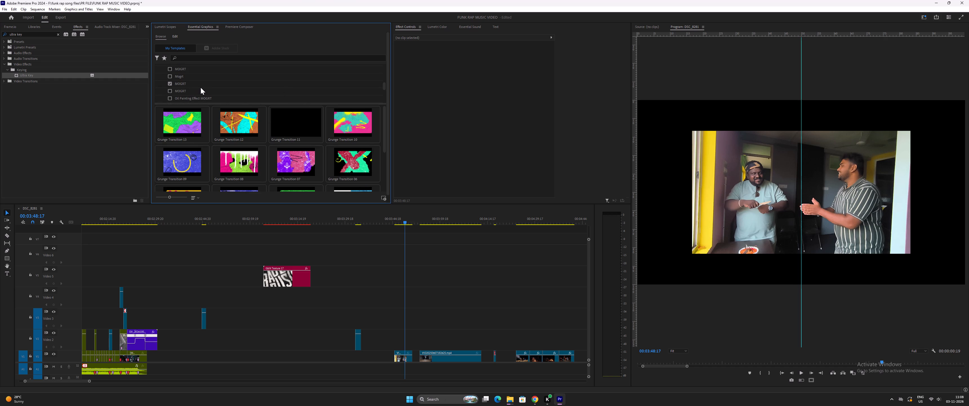
scroll(200, 87, down, 5)
scroll(200, 87, up, 9)
click(169, 94)
click(169, 85)
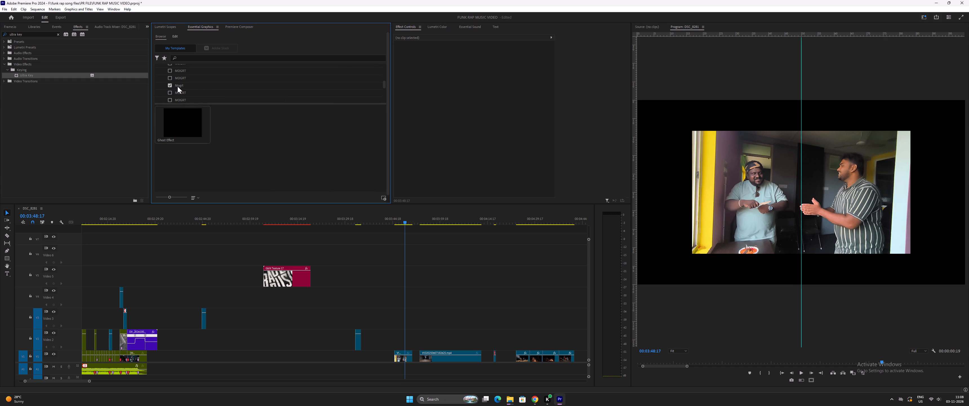
scroll(177, 86, up, 1)
click(169, 87)
click(172, 79)
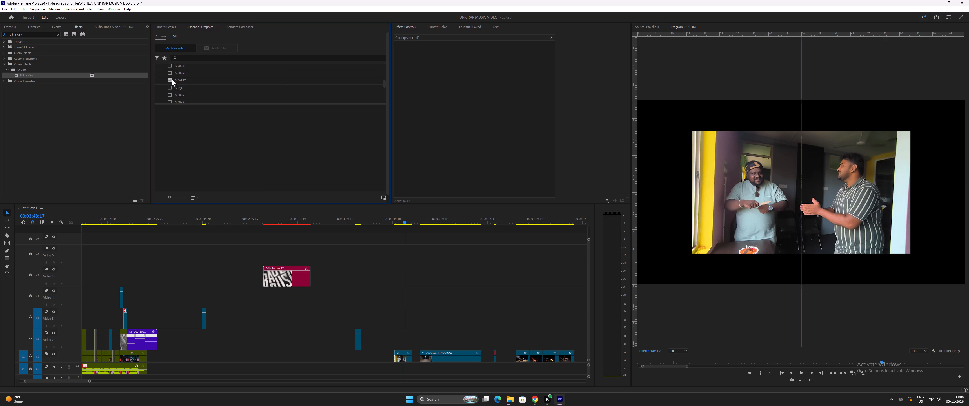
click(170, 79)
click(169, 72)
click(169, 72)
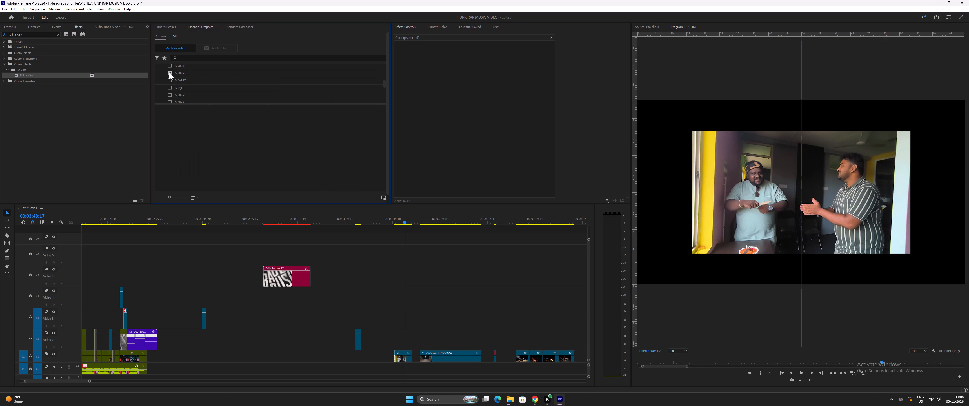
Examine the remaining generic MOGRT folders, from cinematic distortion effects up to the one listed just below the bold lower third folder.
scroll(177, 78, up, 2)
click(171, 71)
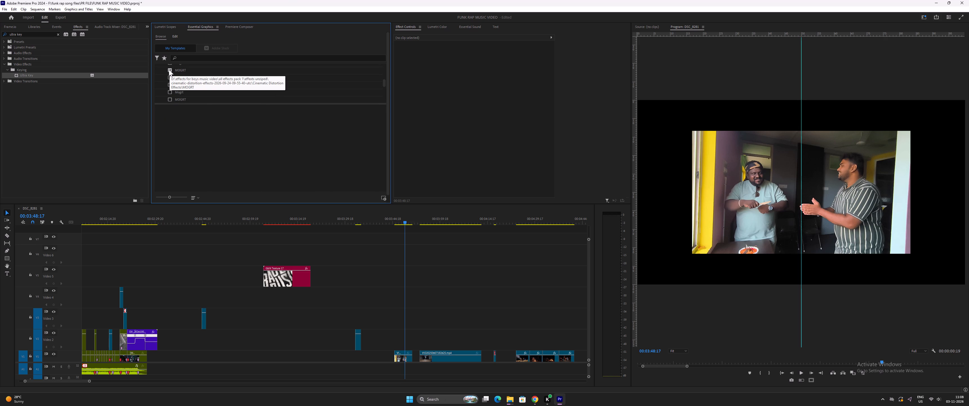
click(169, 69)
scroll(178, 76, up, 4)
click(171, 71)
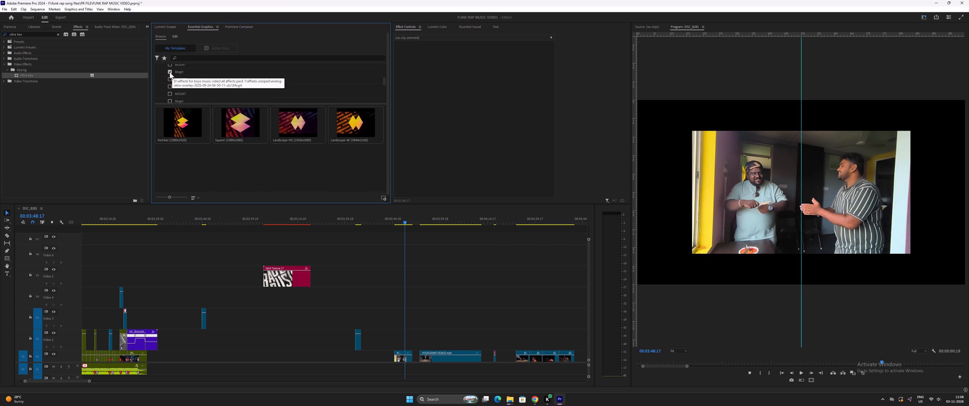
click(170, 72)
scroll(174, 77, up, 3)
click(172, 72)
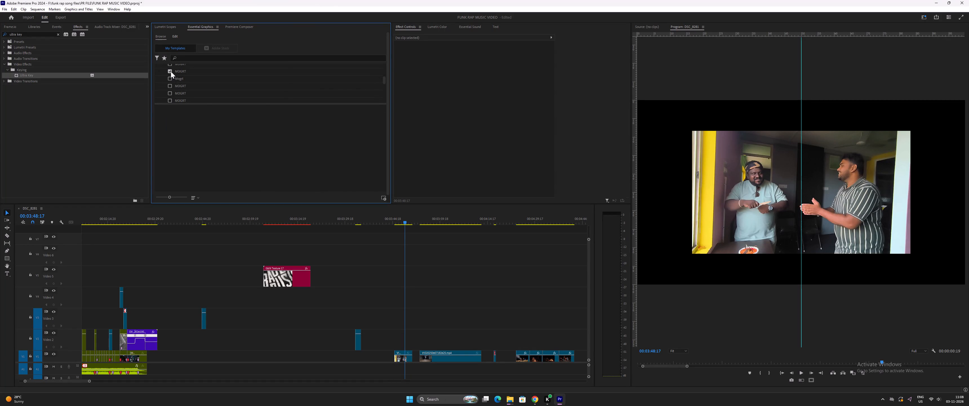
click(170, 71)
scroll(177, 79, up, 4)
click(172, 73)
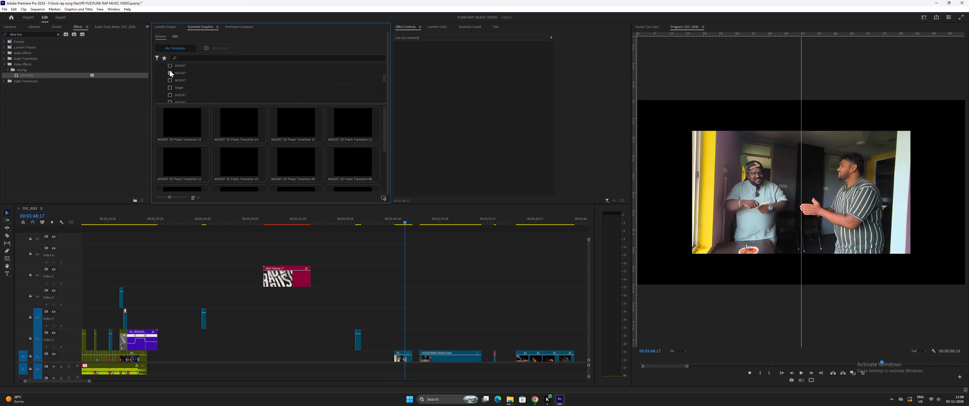
click(170, 72)
scroll(176, 73, up, 4)
click(170, 75)
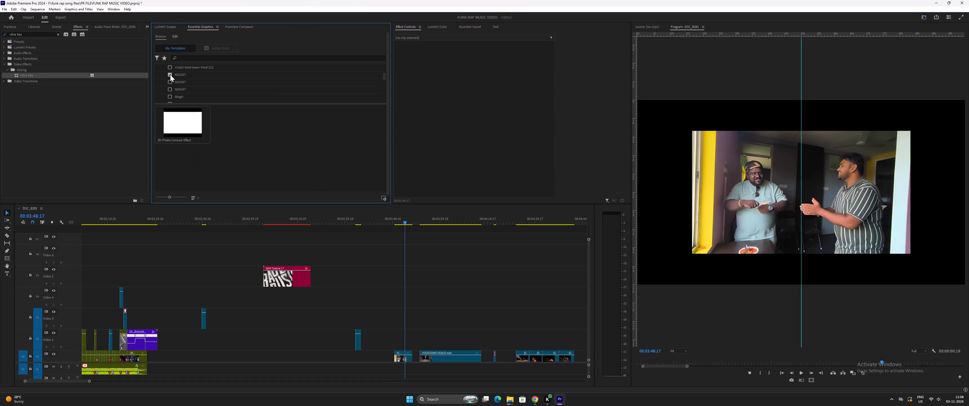
click(169, 73)
Examine the lower third, Grunge & Noise Textures, lens effects, Camera Shake Presets, Assets and Local Templates folders one by one.
scroll(175, 74, up, 5)
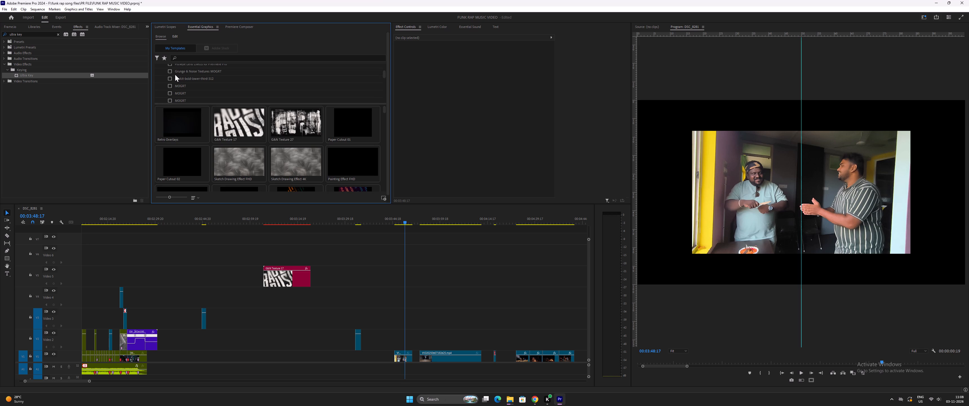
click(171, 80)
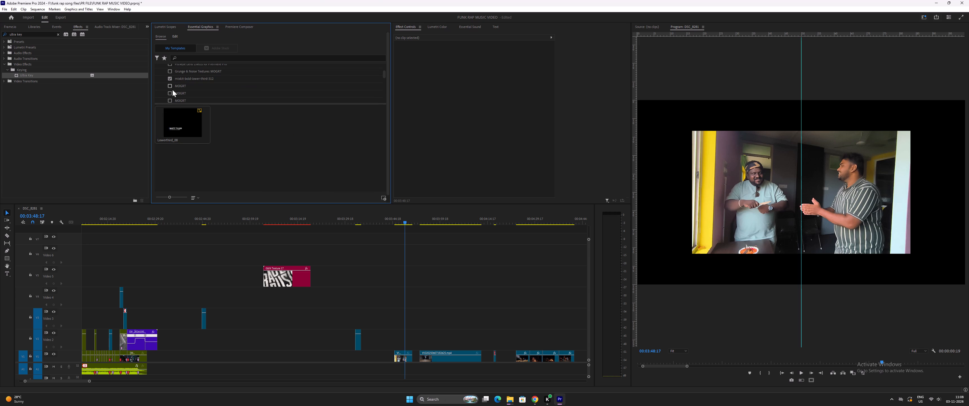
click(170, 80)
click(170, 71)
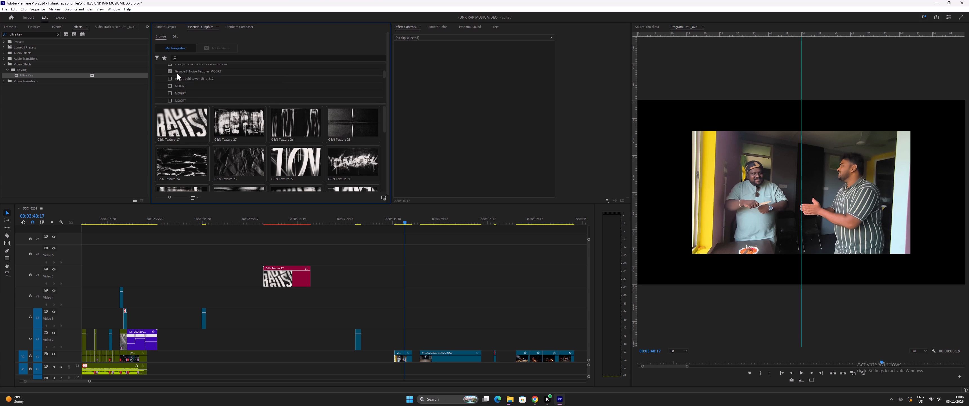
click(170, 70)
scroll(178, 77, up, 4)
click(172, 73)
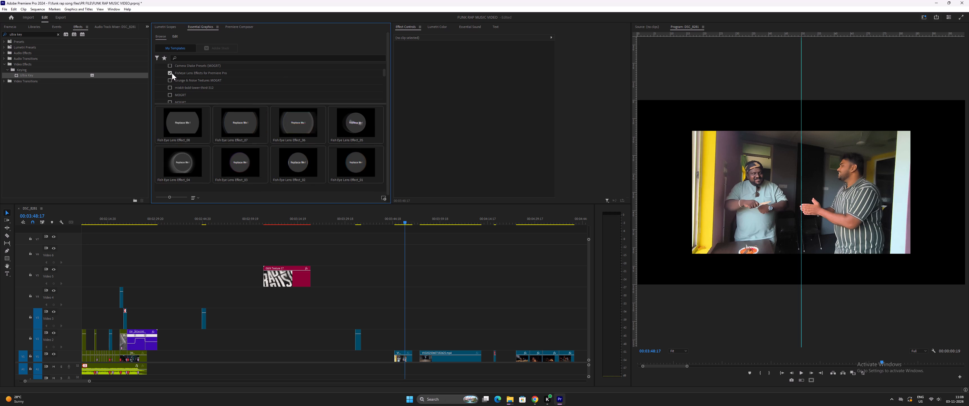
click(171, 73)
scroll(179, 81, up, 3)
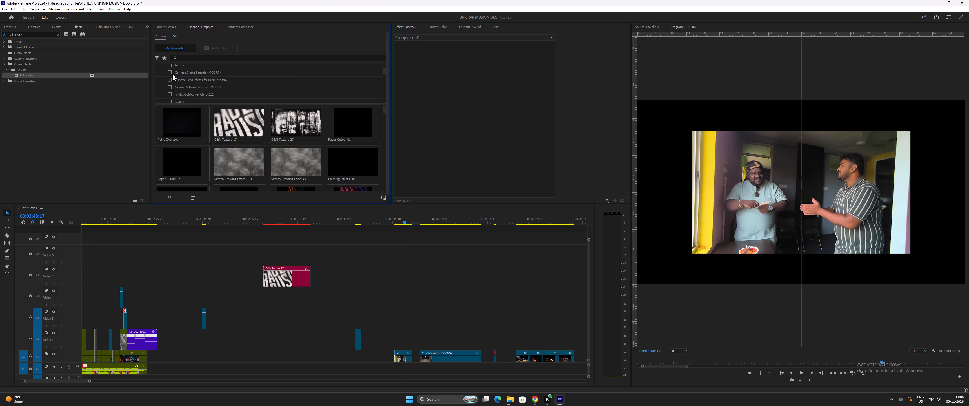
click(172, 73)
click(172, 72)
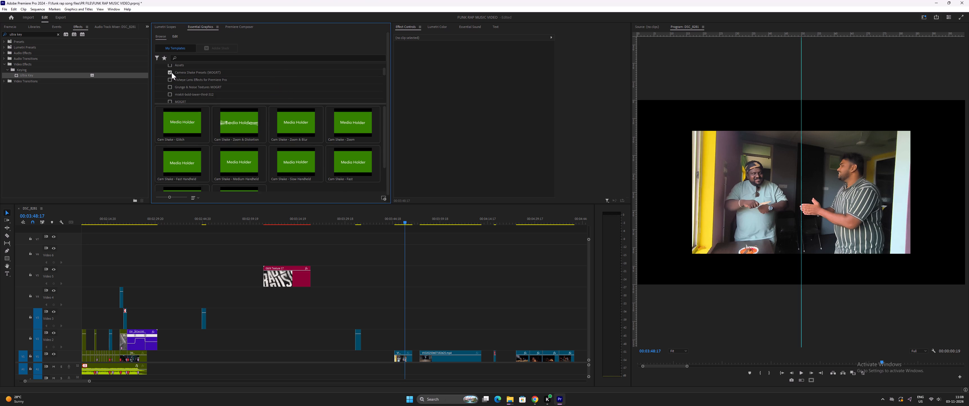
scroll(182, 80, up, 8)
click(170, 81)
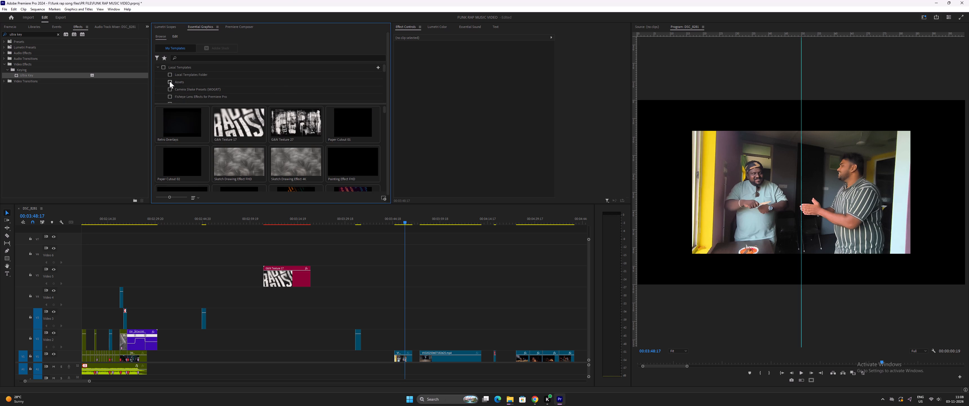
click(170, 81)
click(170, 75)
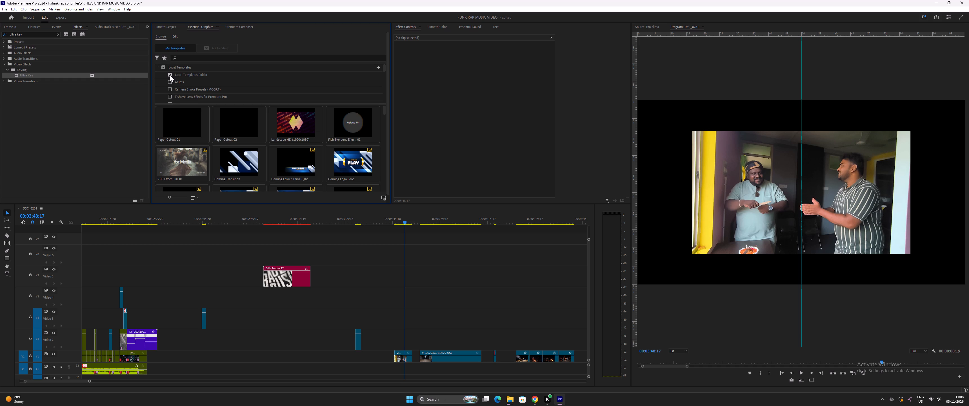
click(170, 75)
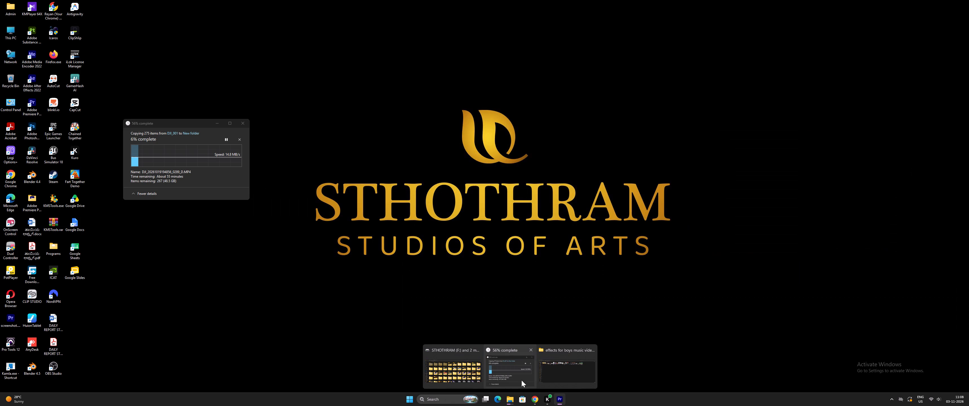
Switch to the running file copy window to check its progress, and minimise it again.
click(514, 375)
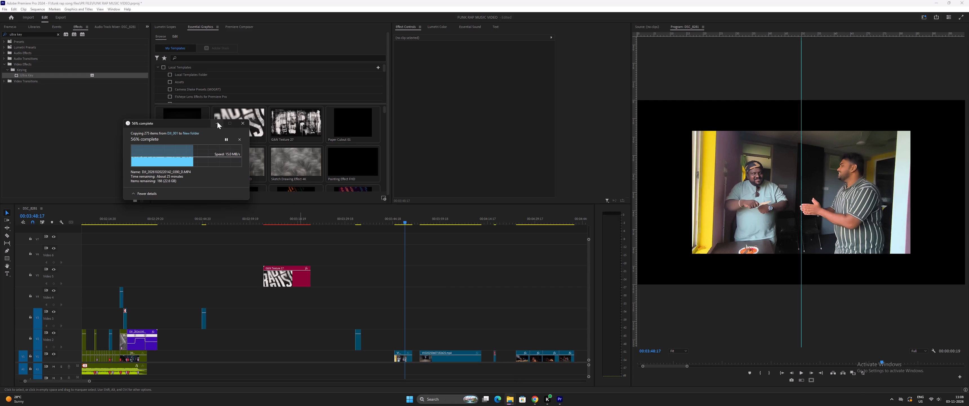
click(217, 122)
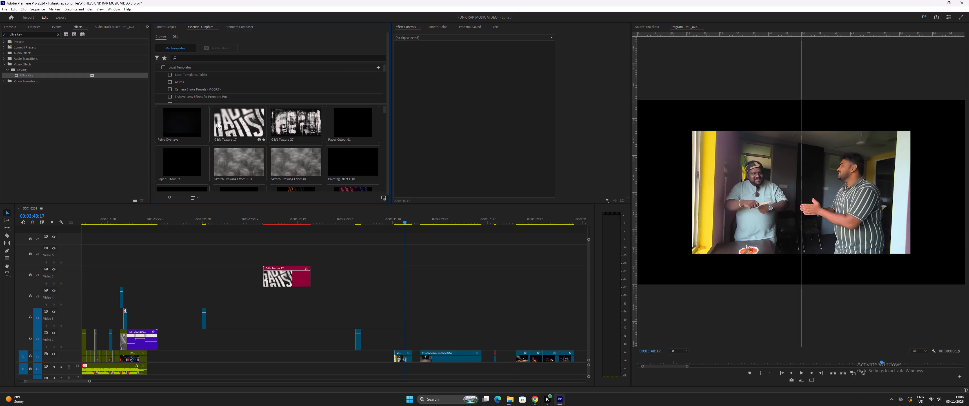
Save the FUNK RAP MUSIC VIDEO project.
key(ctrl+s)
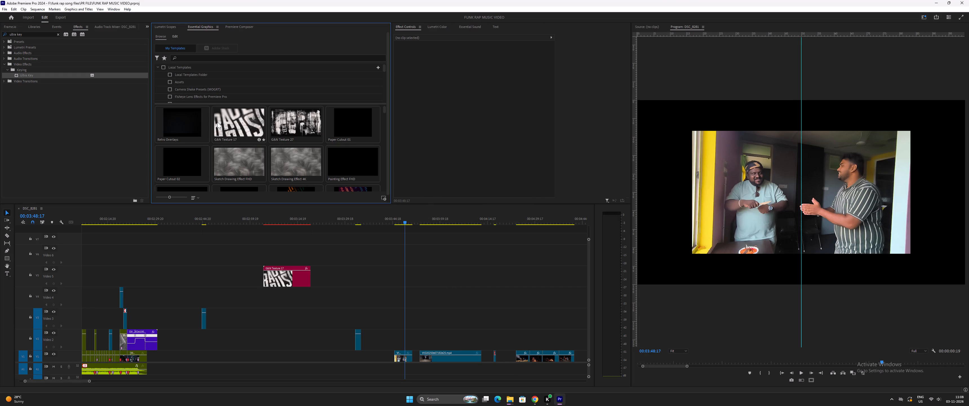
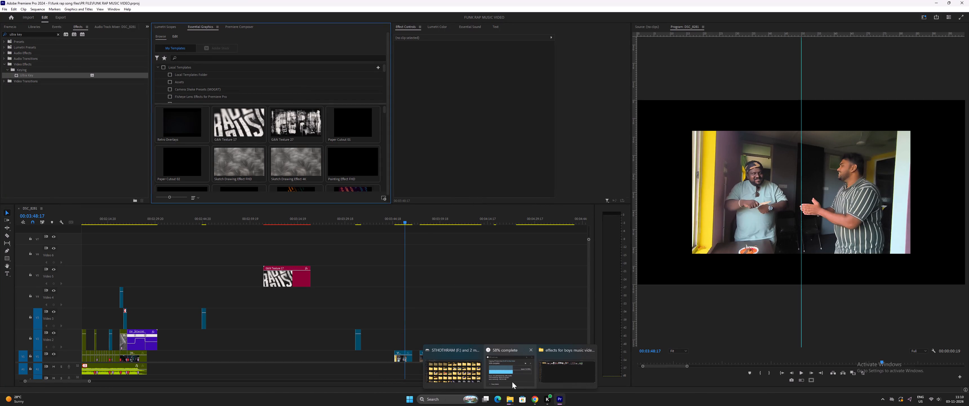
Switch to the running file copy window to check its progress, and minimise it again.
click(514, 378)
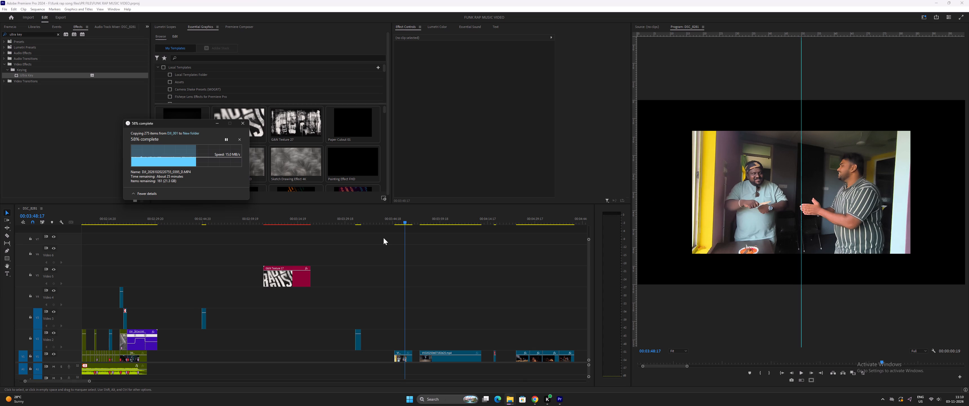
click(216, 124)
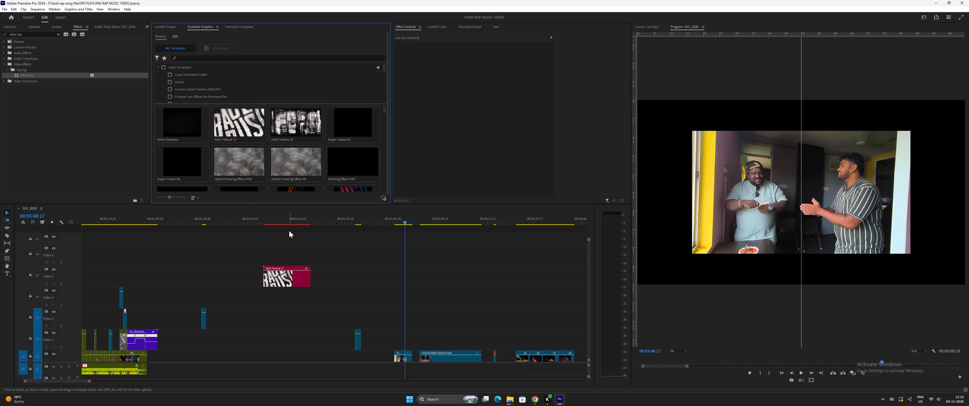
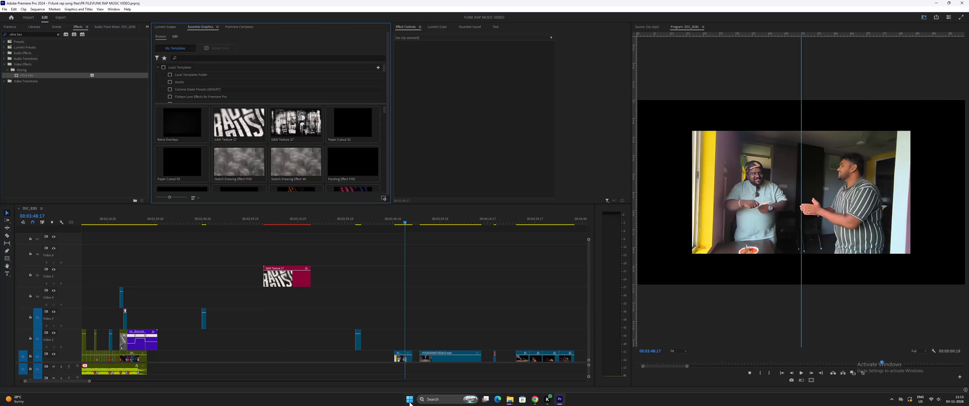
Save the FUNK RAP MUSIC VIDEO project.
key(ctrl+s)
key(ctrl+s)
drag(363, 220, 361, 220)
key(ctrl+s)
key(ctrl+s)
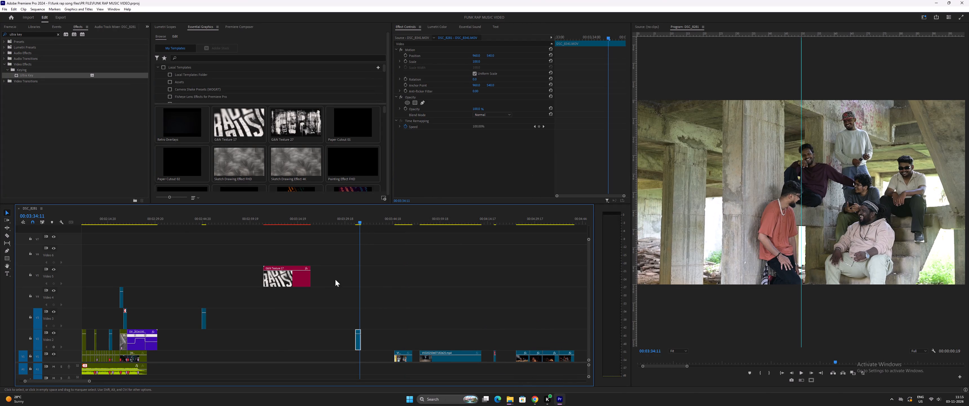
Play back the sequence from about 00:02:17:17 to review the edit there.
click(116, 220)
key(space)
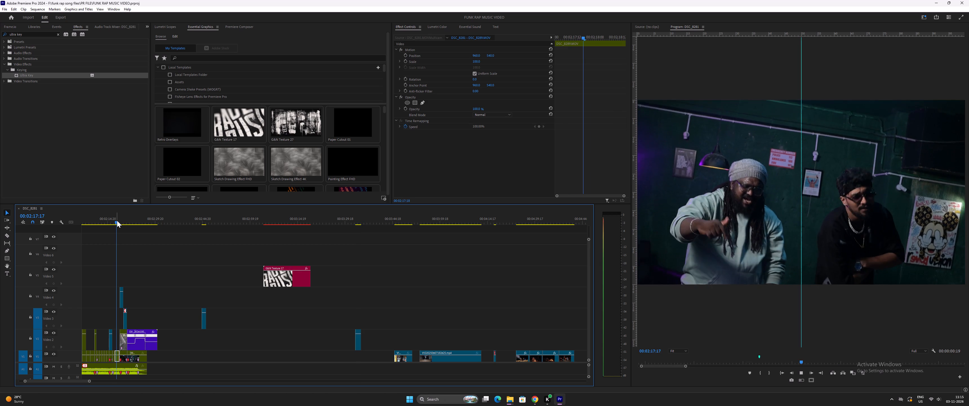
key(space)
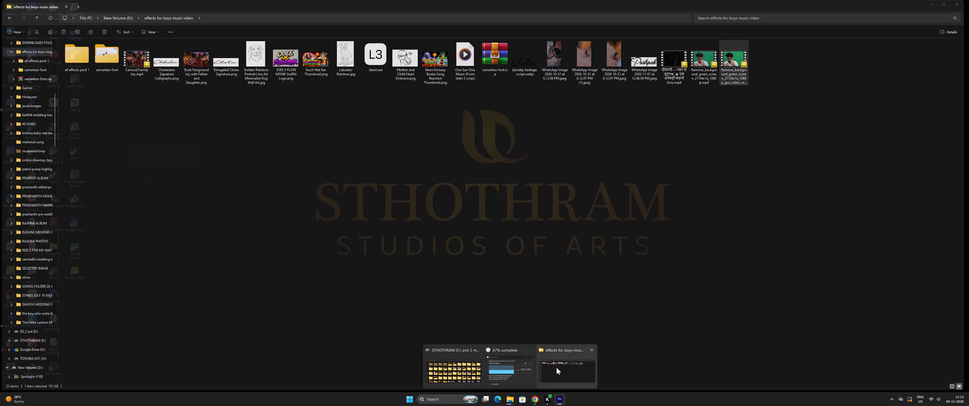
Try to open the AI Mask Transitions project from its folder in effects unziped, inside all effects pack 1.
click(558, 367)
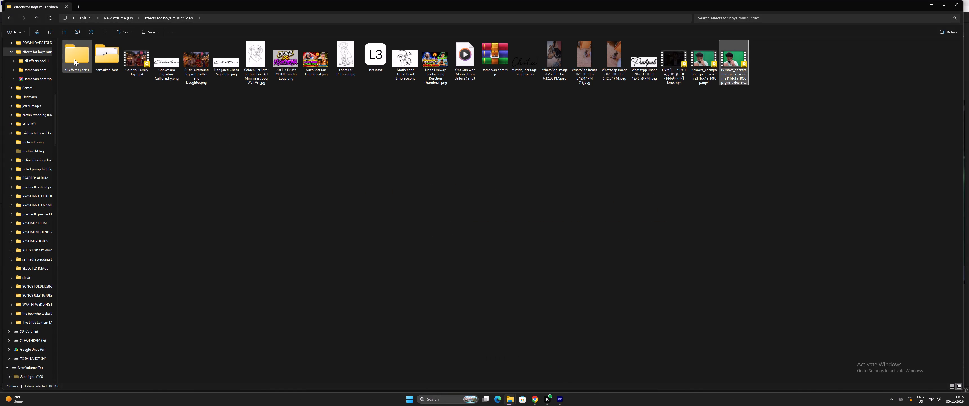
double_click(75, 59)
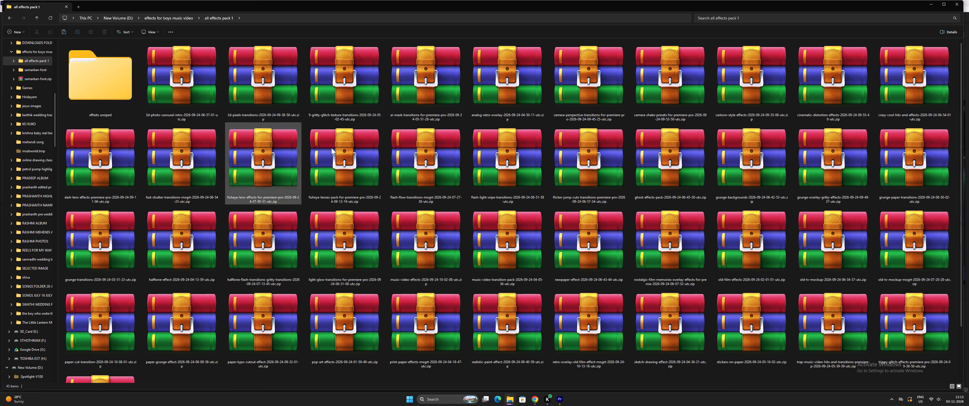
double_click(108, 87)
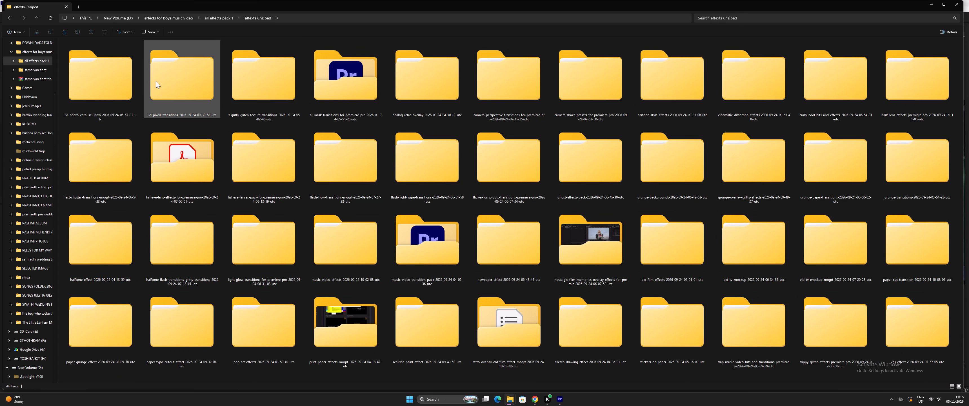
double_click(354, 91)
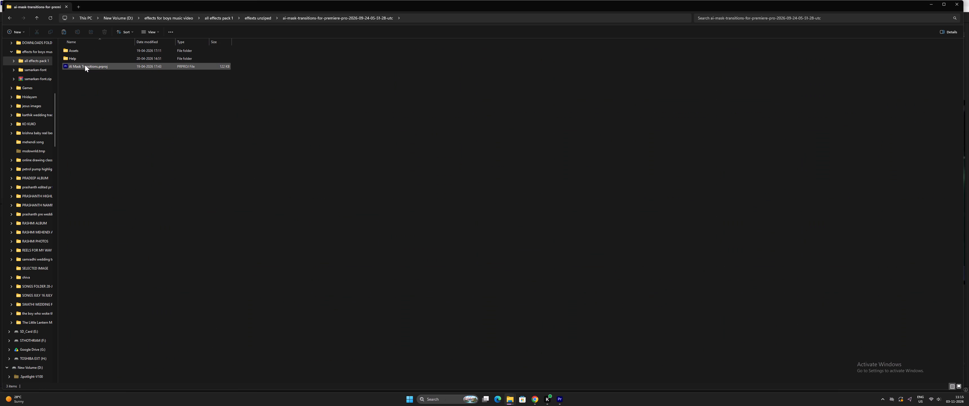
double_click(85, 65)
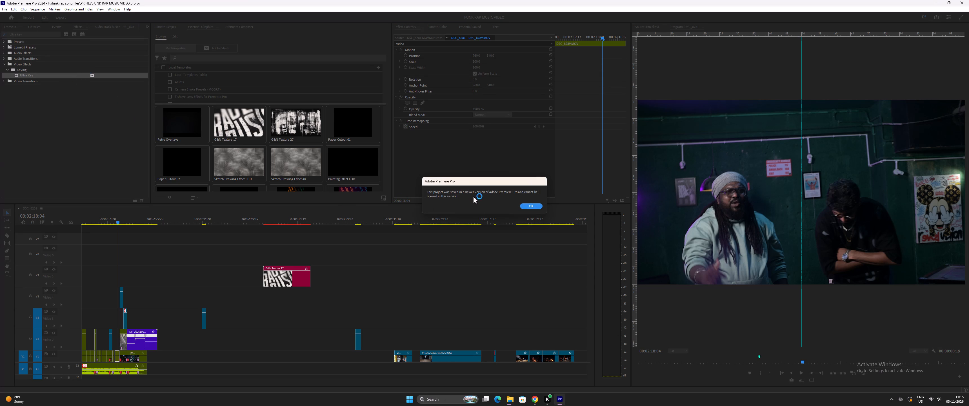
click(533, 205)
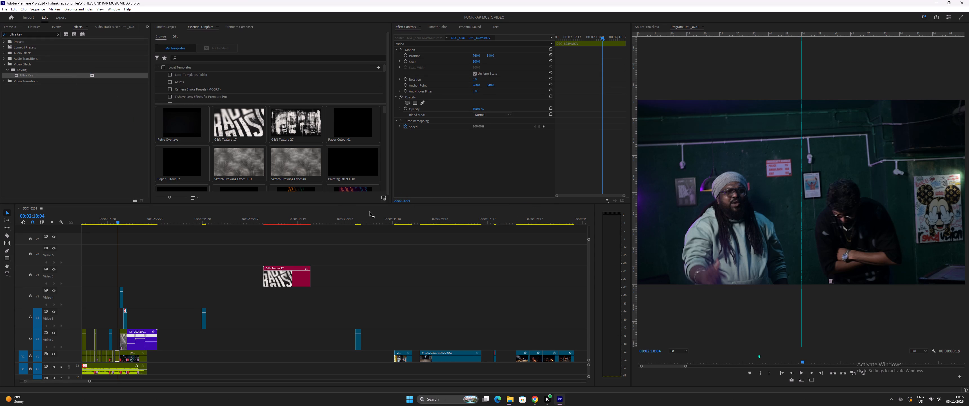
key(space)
Play the Video Tutorial in the AI mask transitions Help folder and skim through its instructions to the end.
key(alt+Tab)
double_click(75, 57)
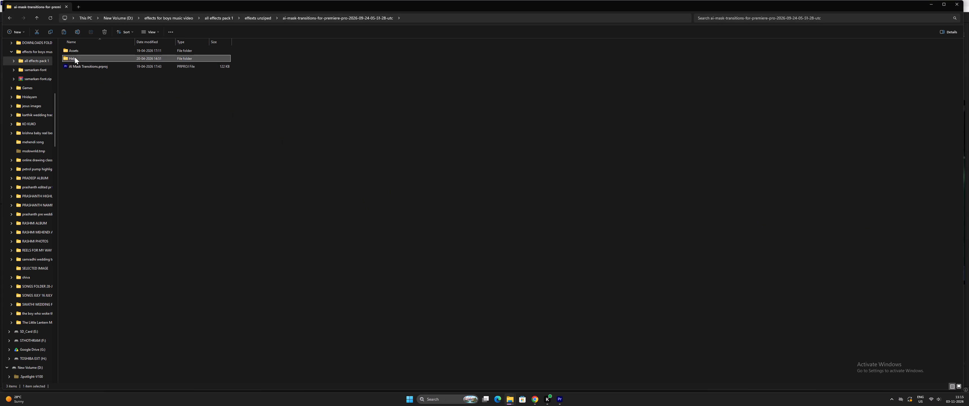
double_click(74, 59)
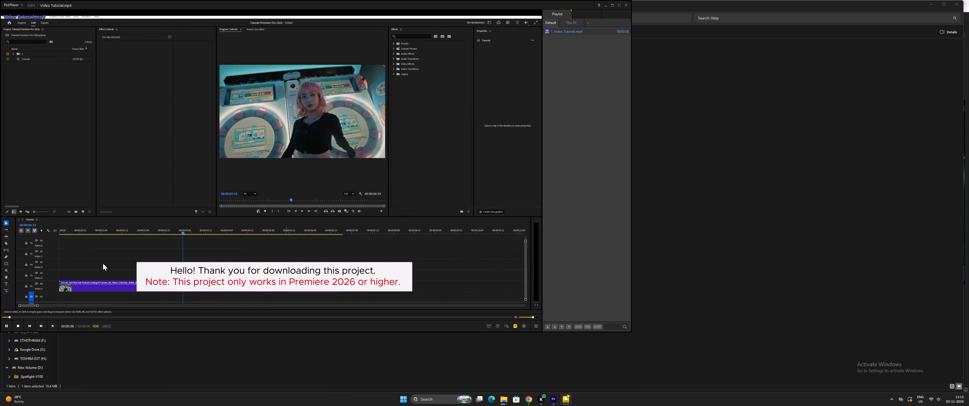
drag(42, 317, 46, 317)
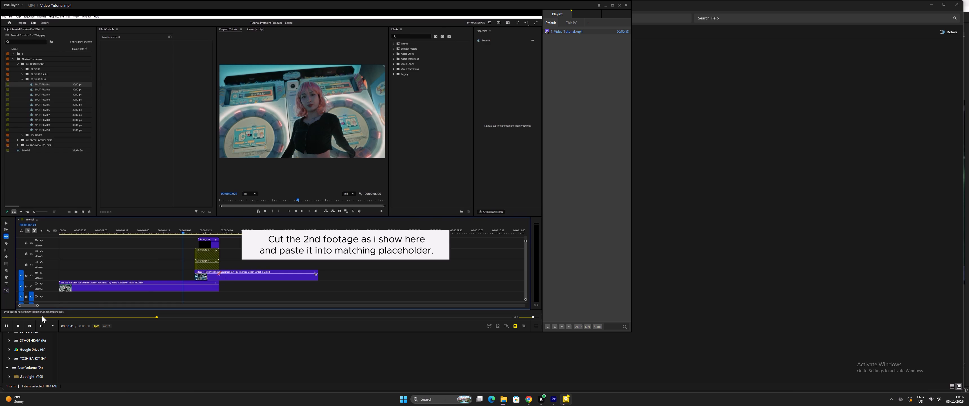
drag(38, 318, 20, 316)
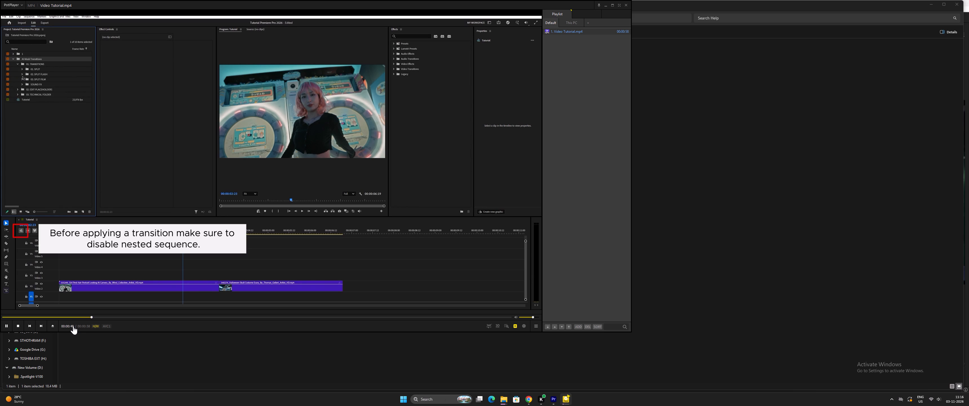
drag(114, 316, 184, 321)
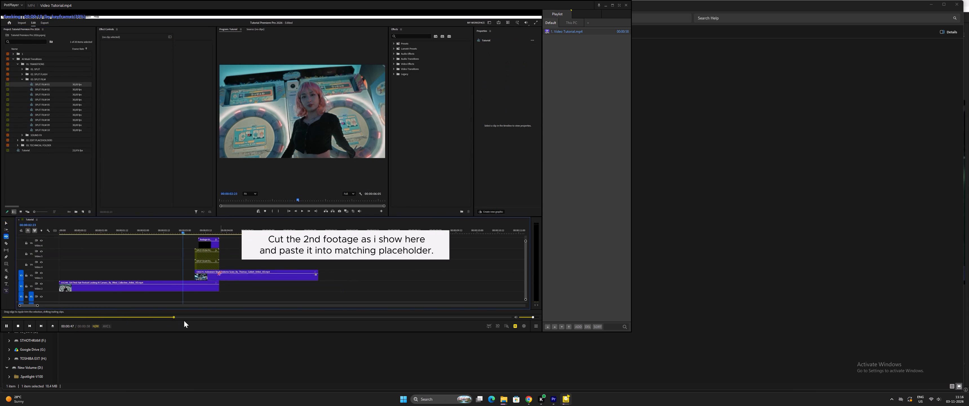
drag(184, 321, 181, 321)
drag(204, 313, 257, 314)
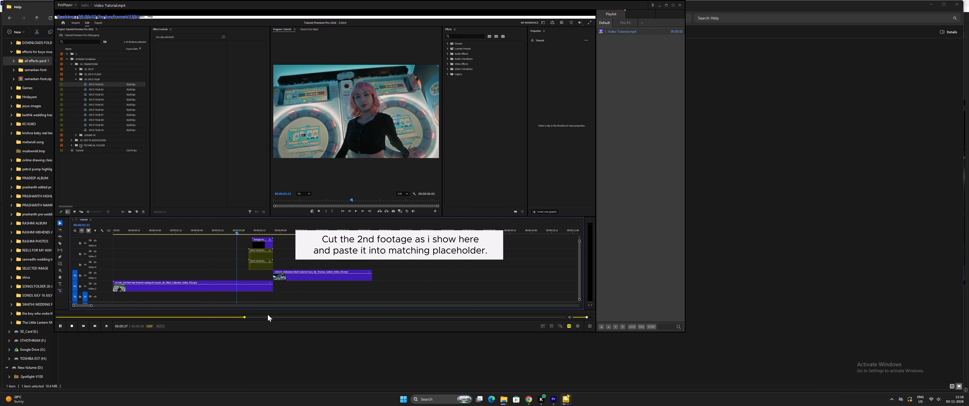
drag(263, 315, 308, 319)
drag(312, 317, 349, 318)
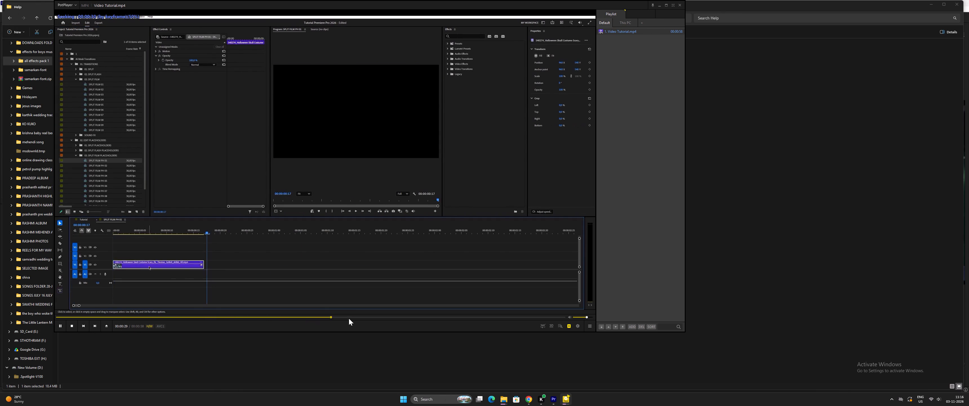
drag(349, 318, 358, 318)
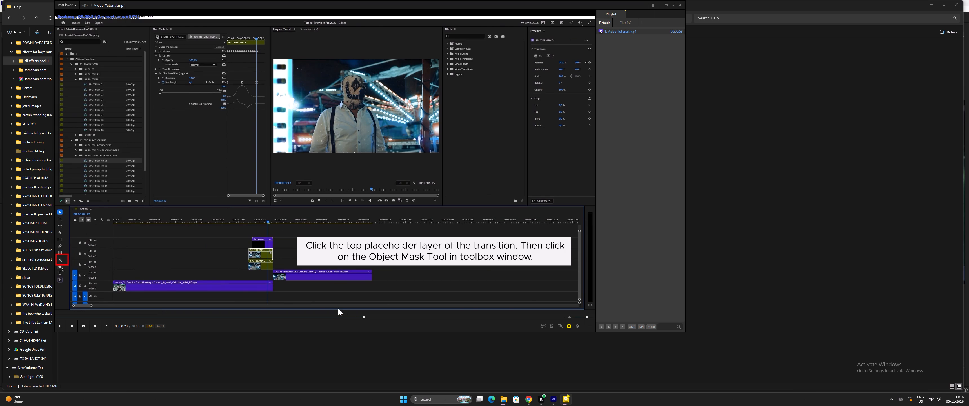
drag(379, 315, 459, 315)
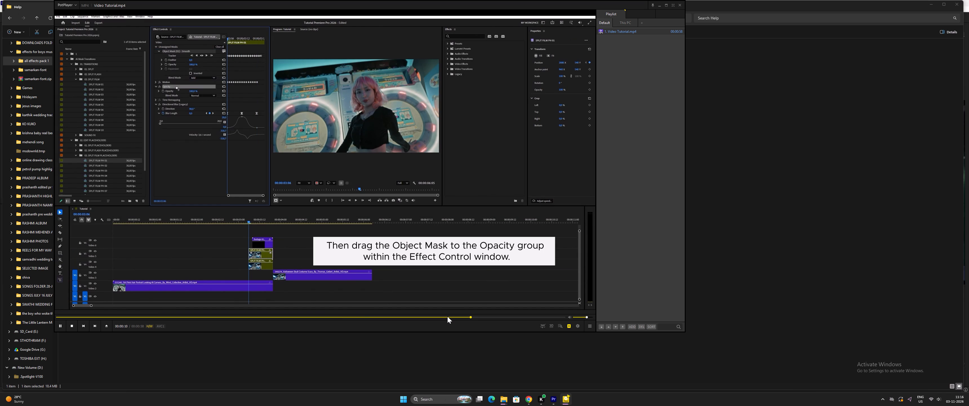
drag(495, 315, 541, 316)
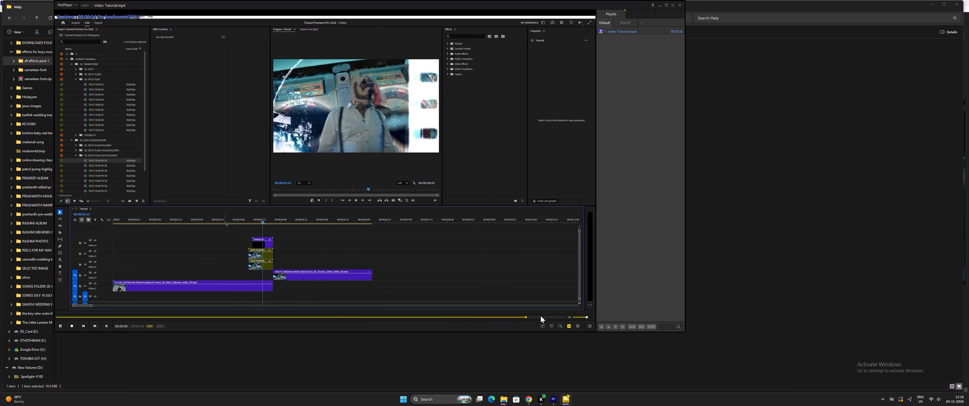
drag(541, 316, 542, 316)
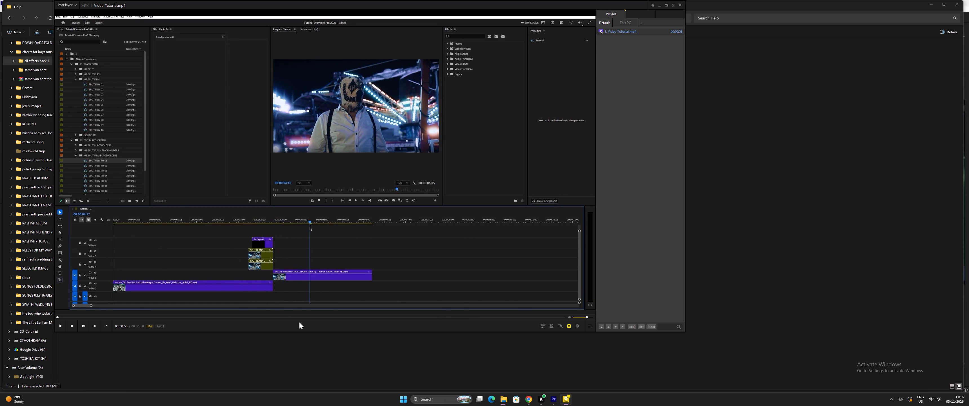
Replay the AI mask tutorial, skip to its placeholder instructions, and close the player.
key(space)
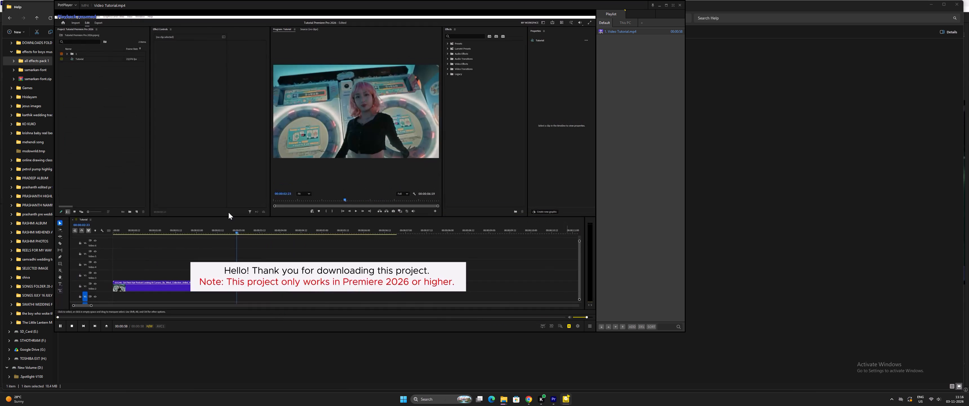
drag(184, 316, 293, 316)
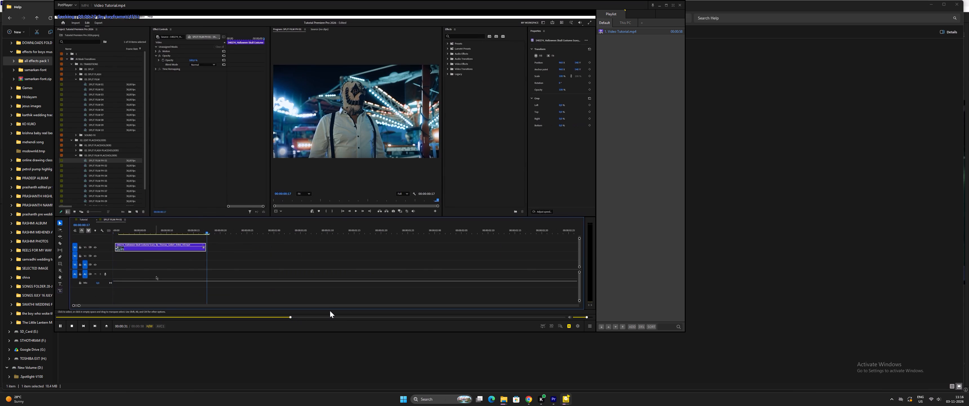
drag(338, 314, 370, 312)
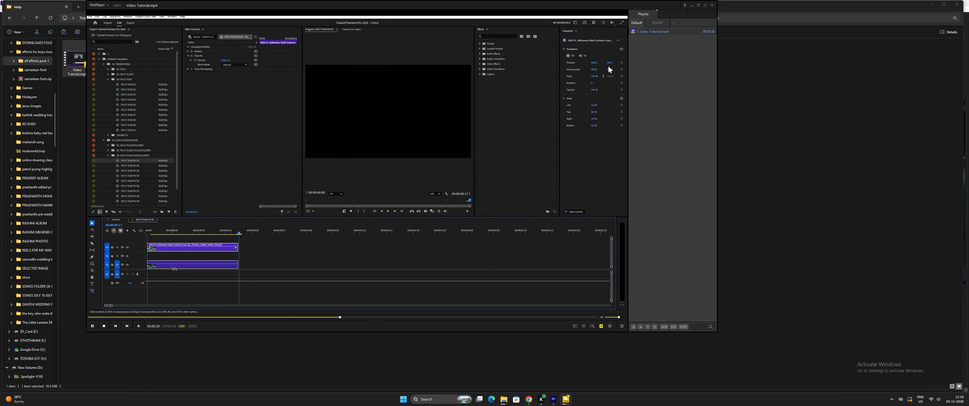
click(712, 4)
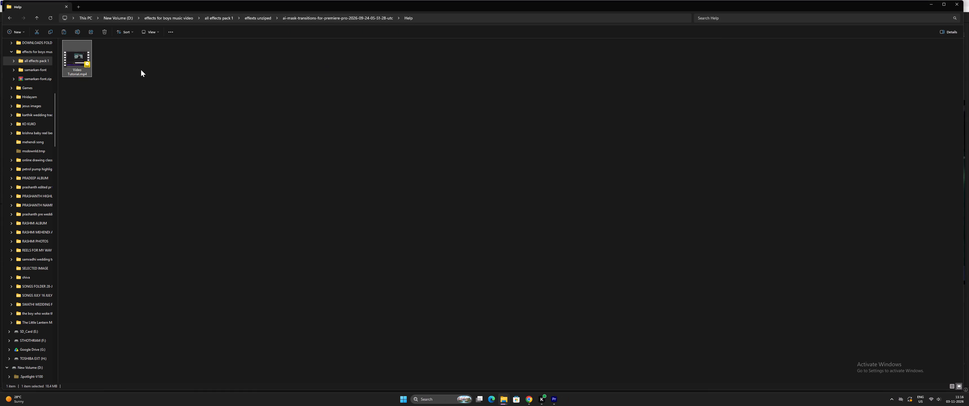
Examine the Assets folder of the AI mask transitions pack and return to the effects unziped folder.
click(38, 18)
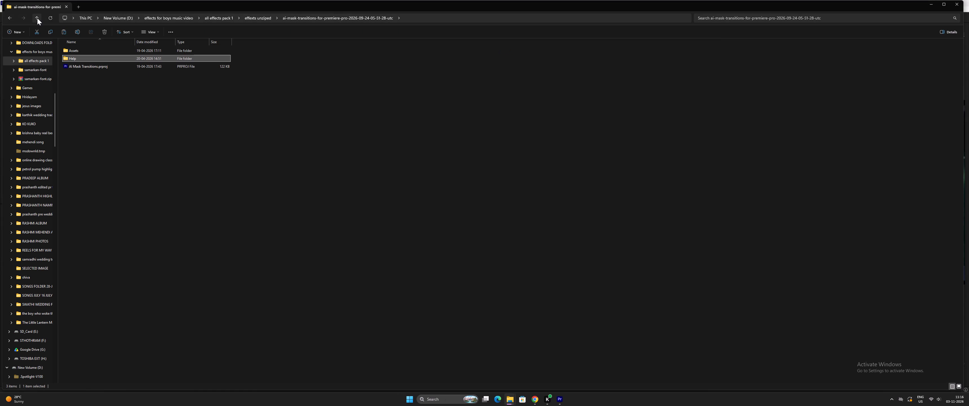
double_click(87, 51)
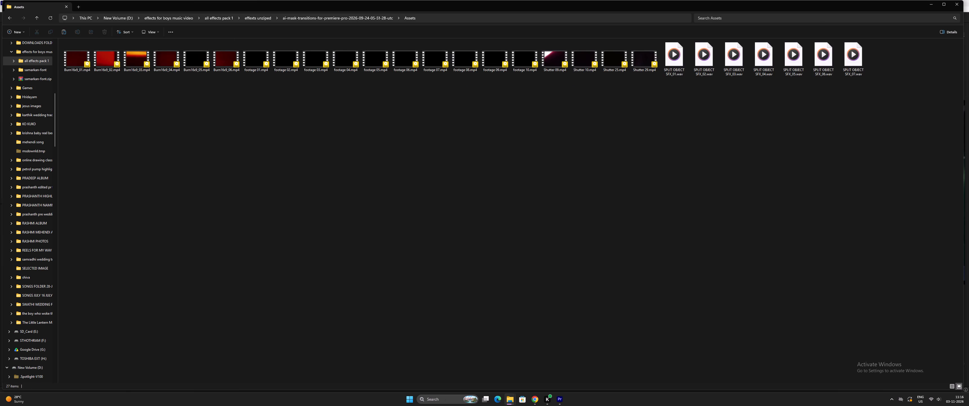
click(37, 18)
click(37, 18)
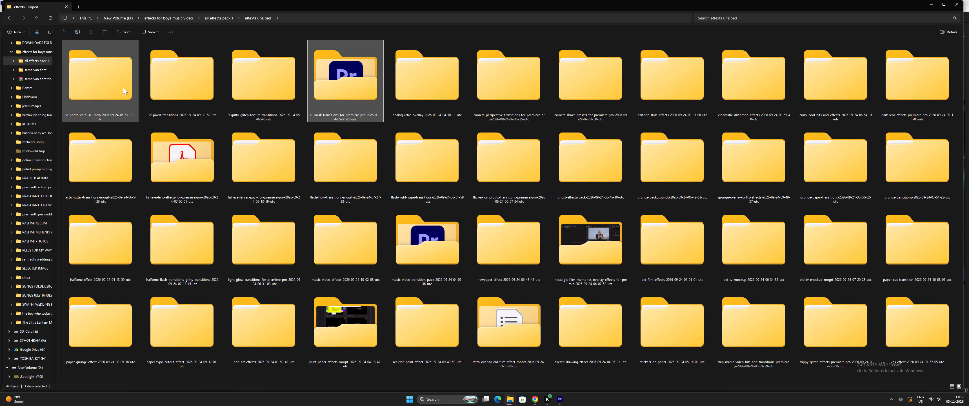
Open the 9 Gritty Glitch Texture Transitions pack in effects unziped and play the Tutorial video from its Help folder.
drag(245, 81, 241, 81)
click(241, 81)
double_click(248, 81)
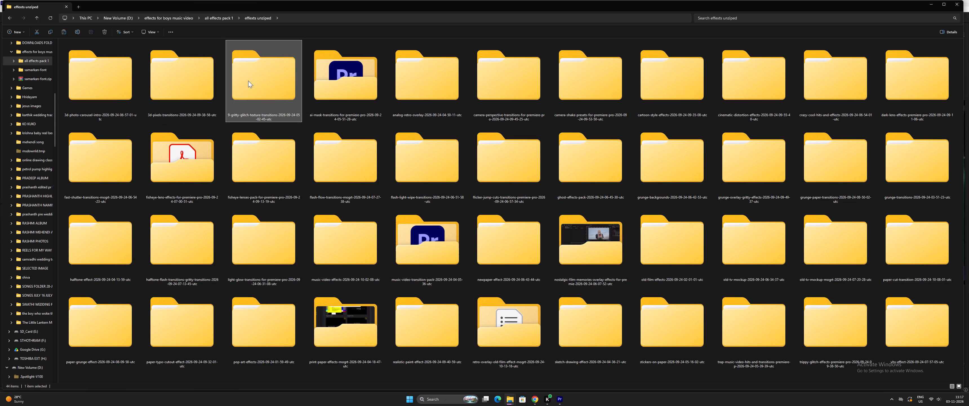
double_click(97, 47)
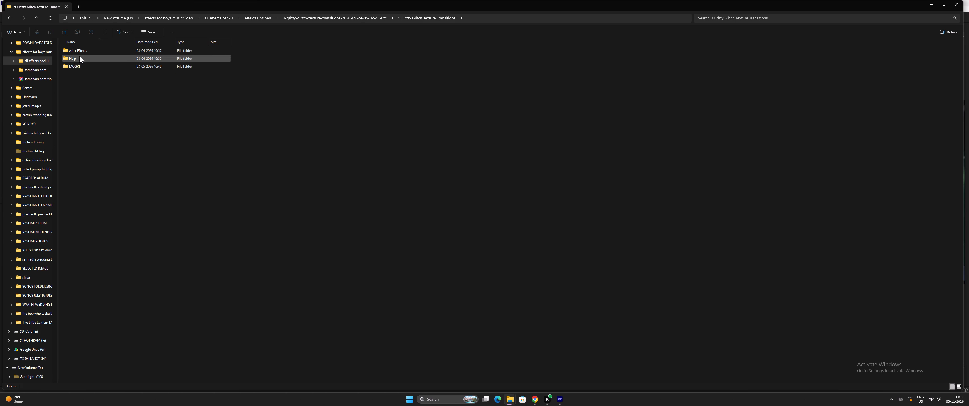
double_click(80, 56)
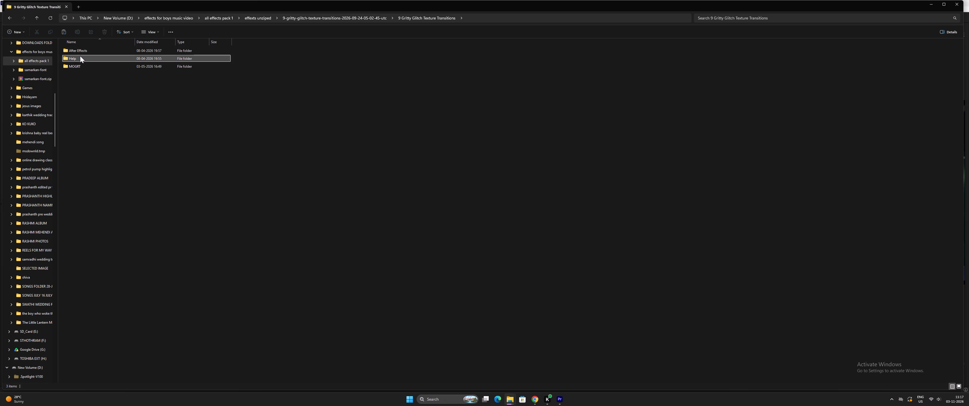
double_click(78, 57)
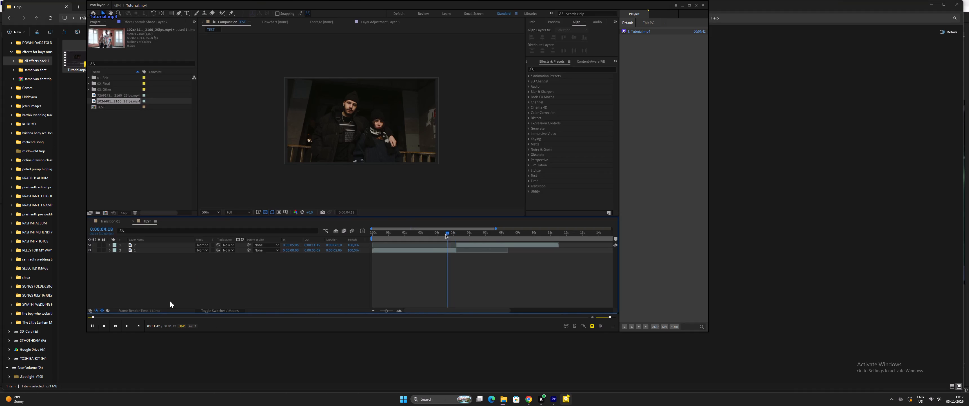
Skim through the gritty glitch transitions tutorial from the beginning to near its end, and close the player.
drag(110, 317, 113, 317)
drag(125, 317, 129, 317)
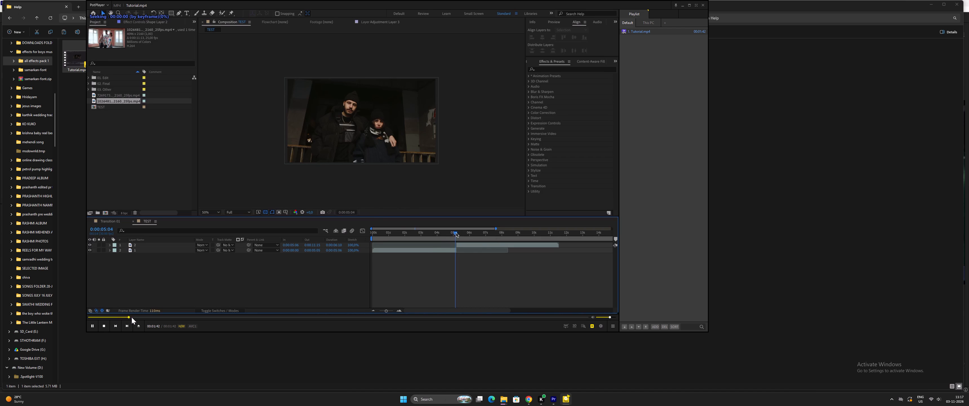
drag(140, 317, 161, 317)
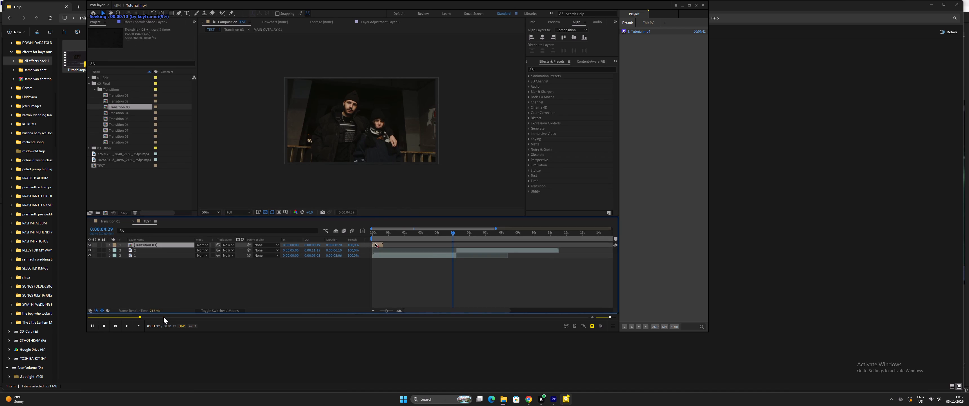
click(166, 317)
click(174, 317)
drag(194, 317, 206, 317)
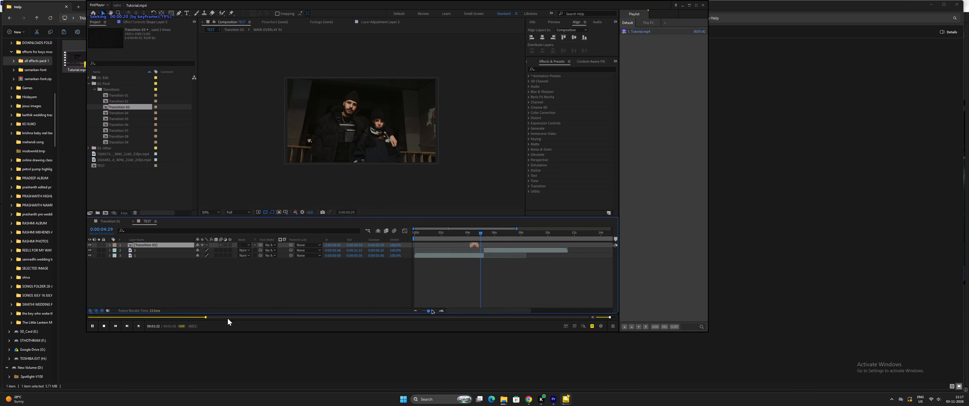
drag(268, 318, 296, 321)
click(321, 318)
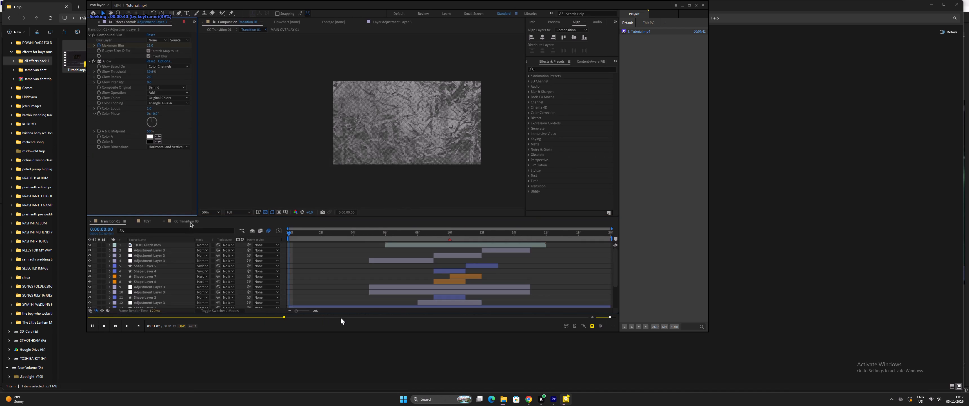
drag(341, 317, 354, 317)
drag(388, 316, 394, 317)
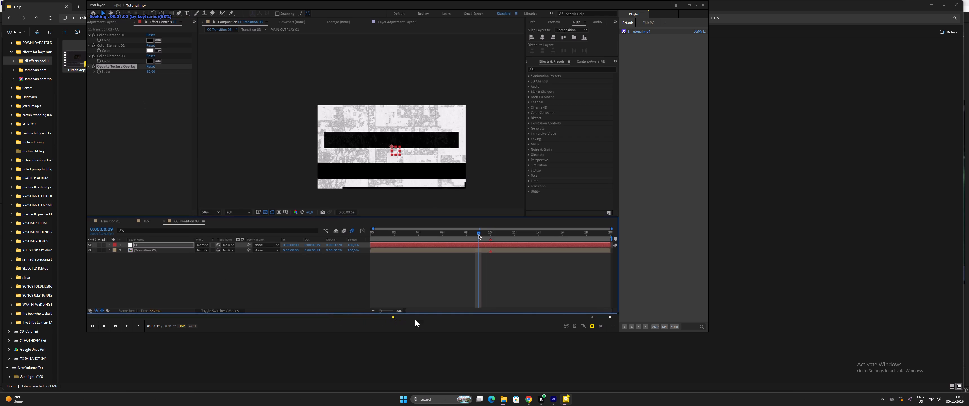
drag(431, 320, 434, 320)
drag(473, 316, 476, 316)
click(495, 315)
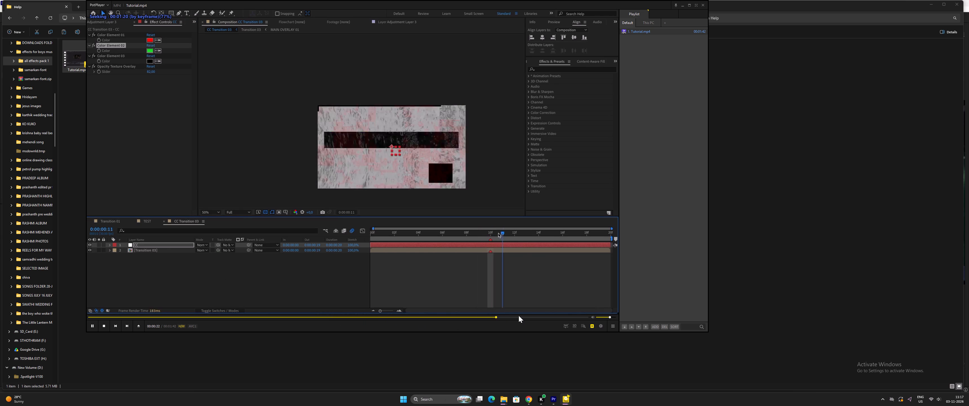
click(519, 315)
click(529, 315)
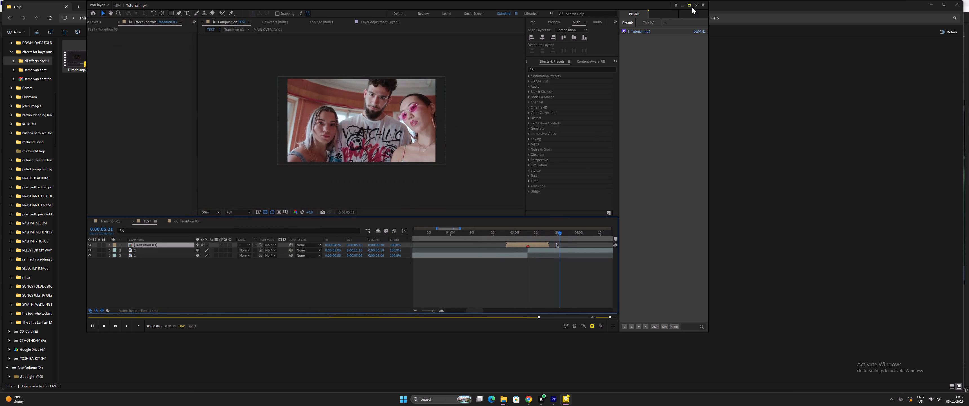
click(702, 4)
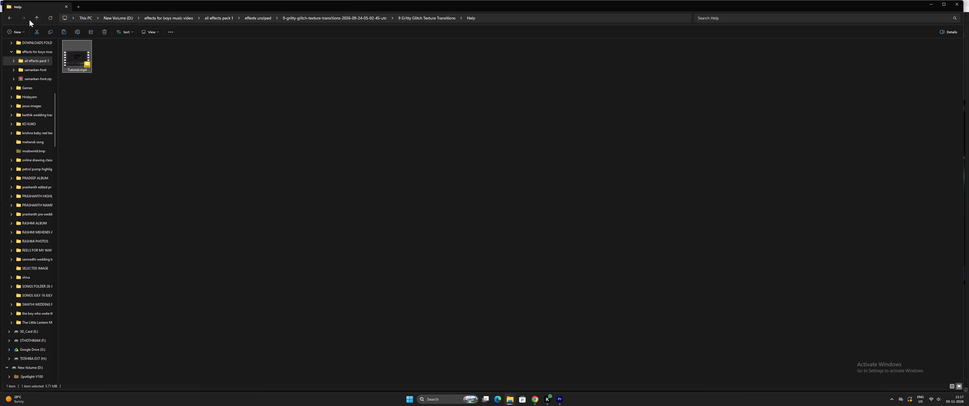
Return to effects unziped and open the Trippy Glitch Effects project from its Premiere Pro folder, converting it as Trippy Glitch Effects_1.
click(34, 17)
click(34, 19)
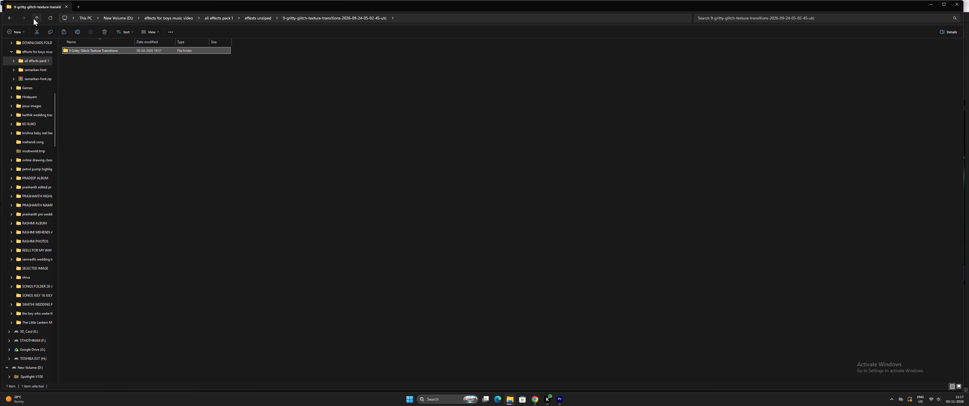
click(34, 19)
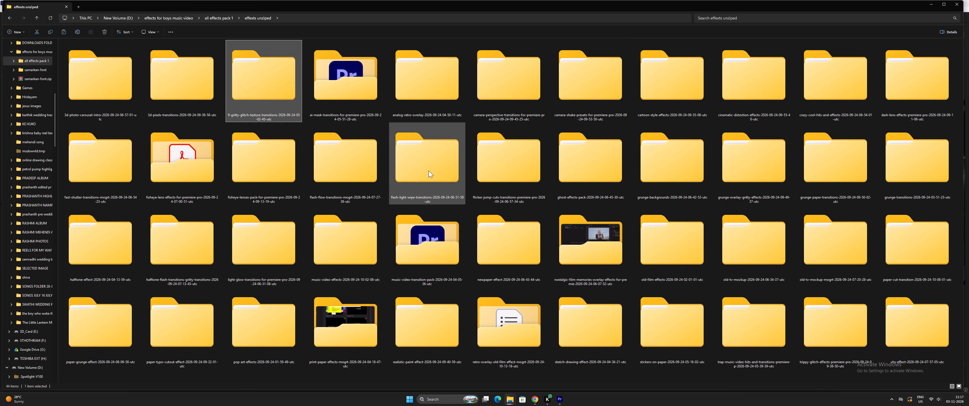
scroll(840, 347, down, 5)
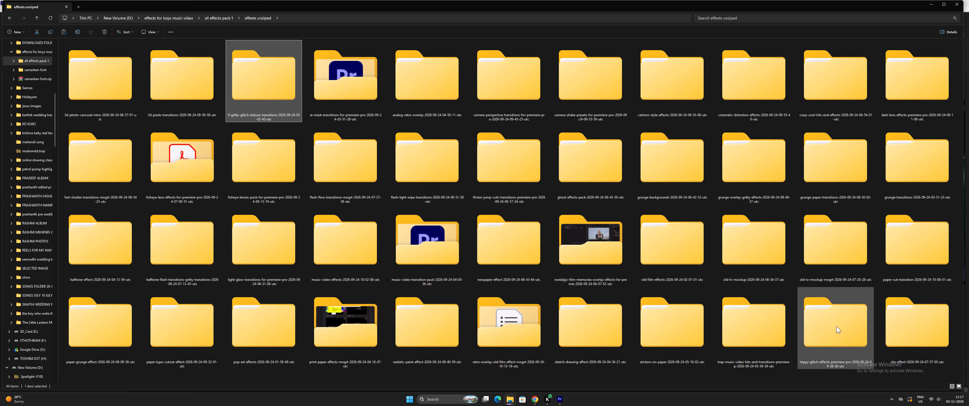
double_click(832, 326)
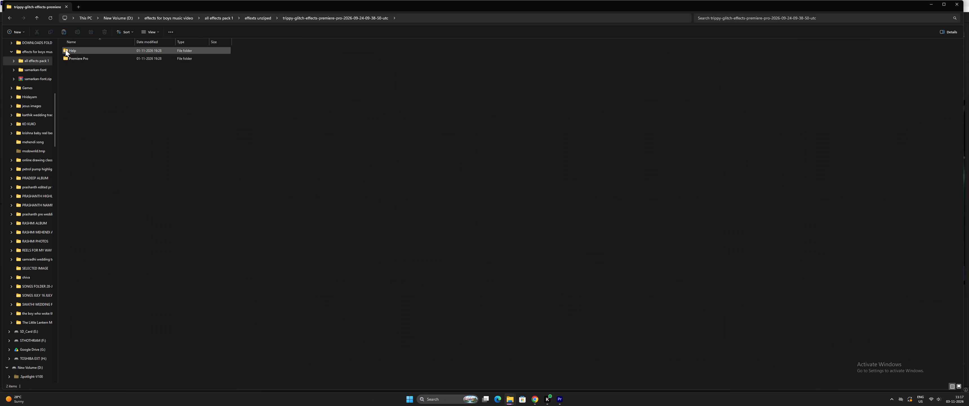
double_click(83, 57)
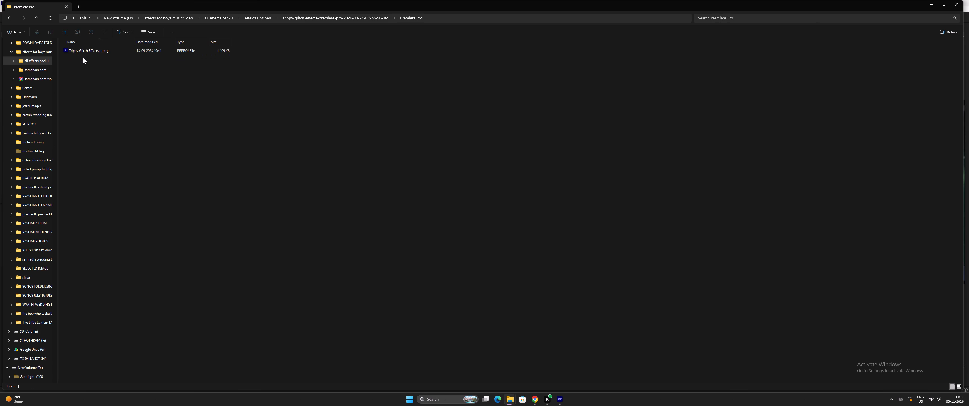
double_click(84, 51)
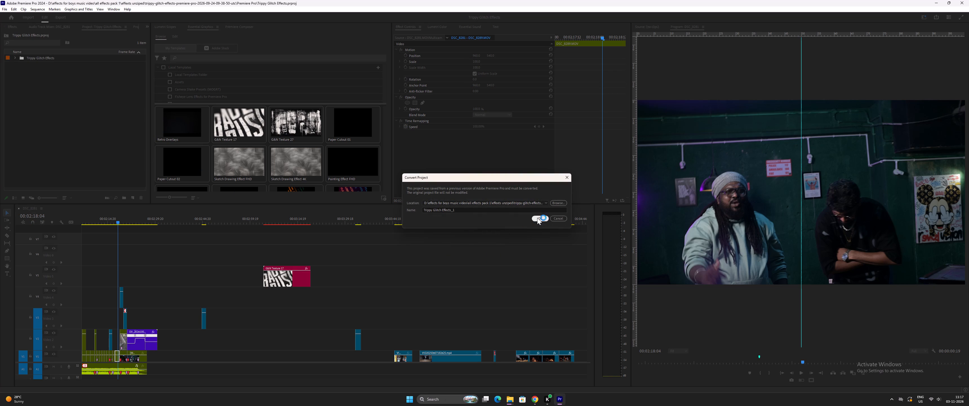
click(537, 218)
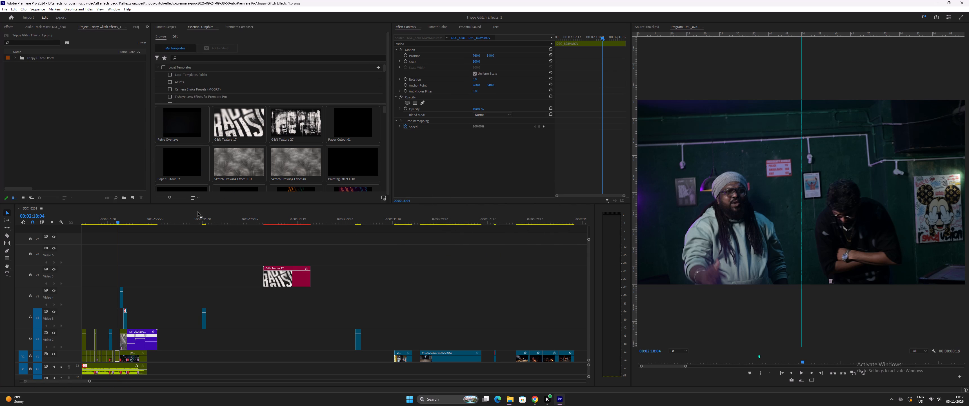
Open the lens distortion sequence from the UHD Style 1 Horizontal Glitch bin of the Trippy Glitch Effects project.
click(14, 58)
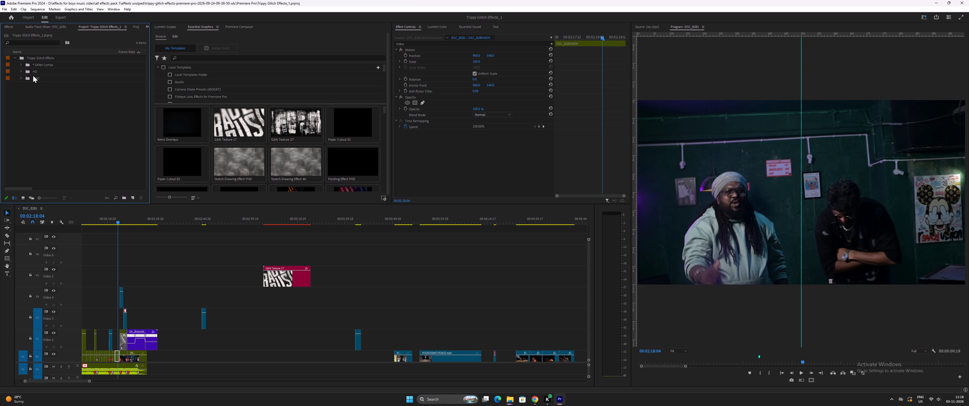
click(44, 79)
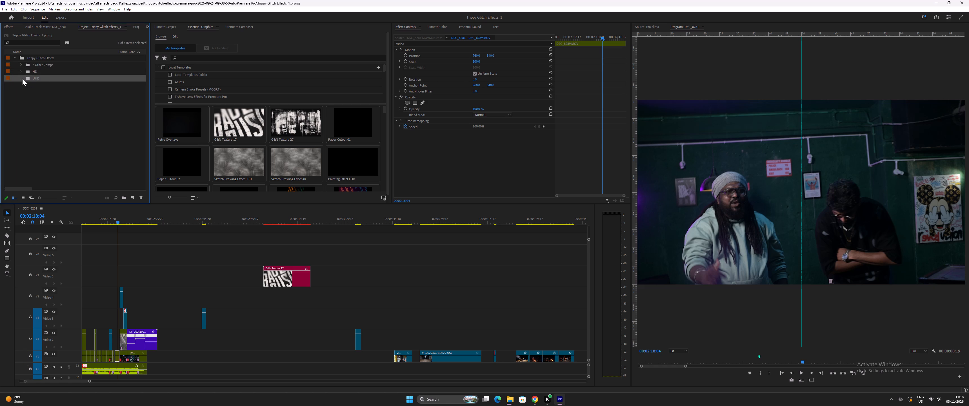
click(22, 78)
click(26, 85)
double_click(76, 91)
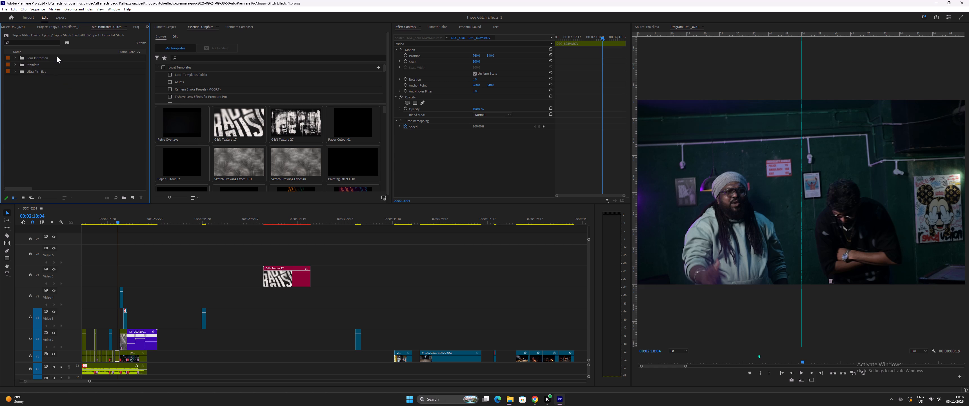
click(16, 58)
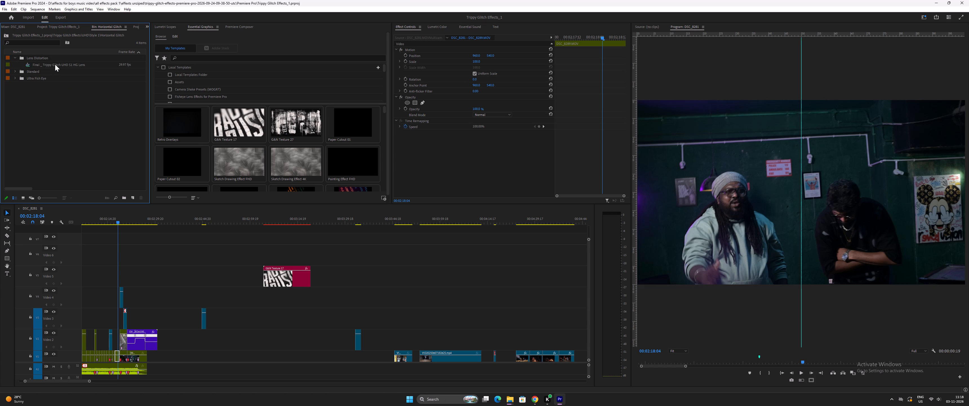
double_click(55, 64)
Play and scrub through the Trippy Glitch UHD S1 HG Lens sequence to examine its adjustment layer effect.
key(space)
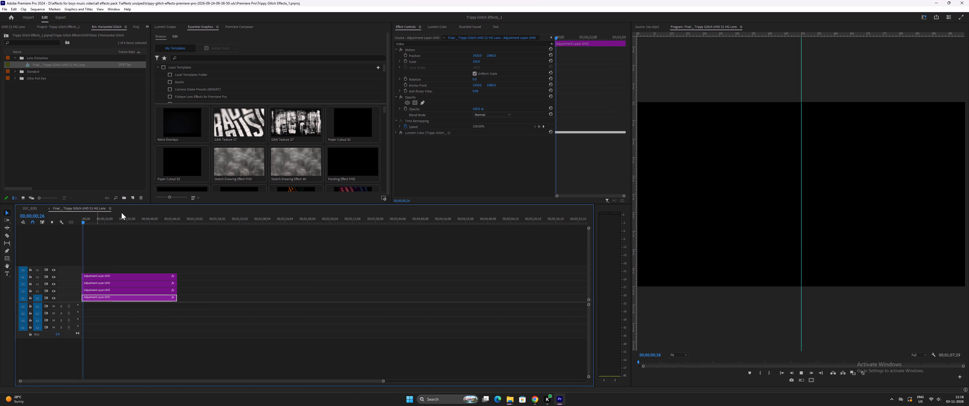
drag(86, 220, 135, 224)
key(space)
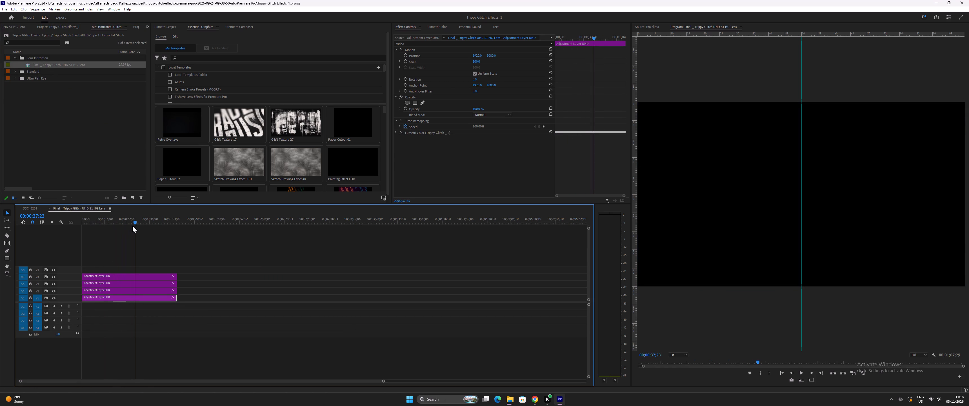
key(space)
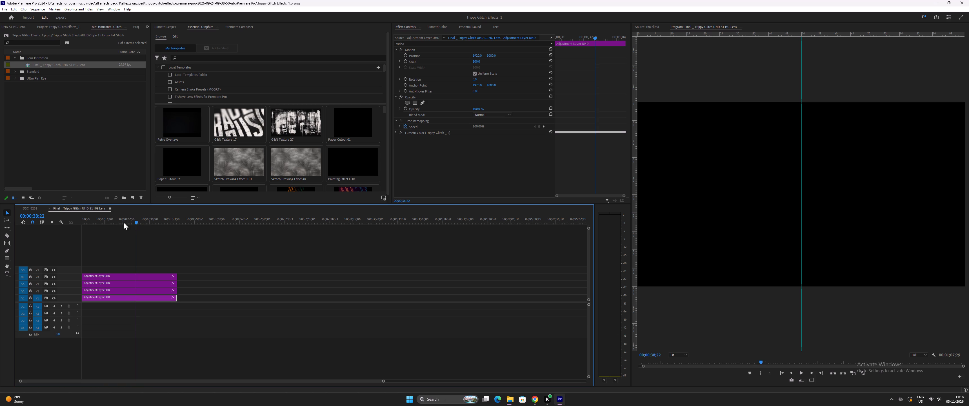
key(space)
key(space)
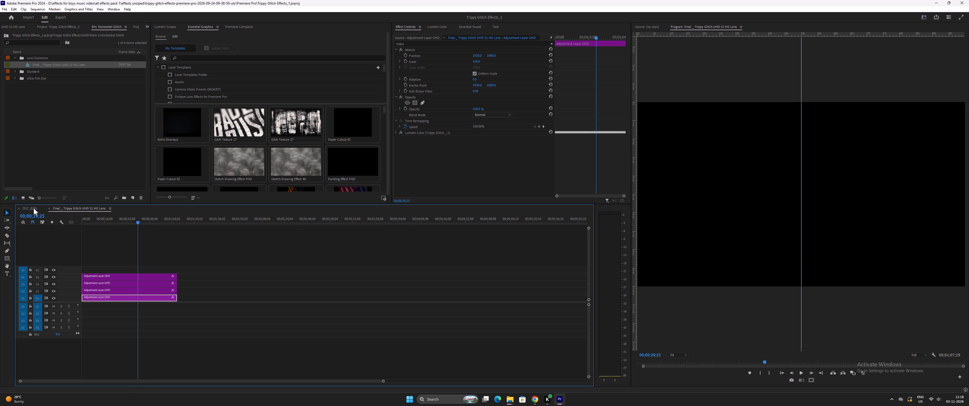
key(space)
drag(135, 217, 113, 222)
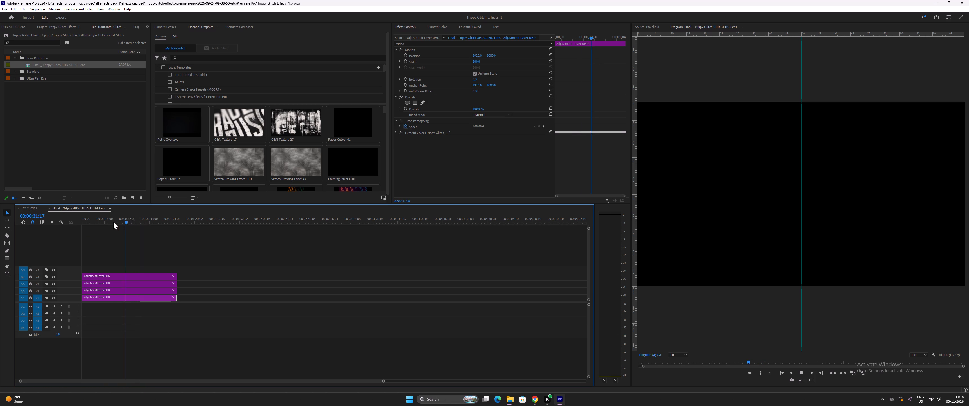
drag(113, 222, 105, 222)
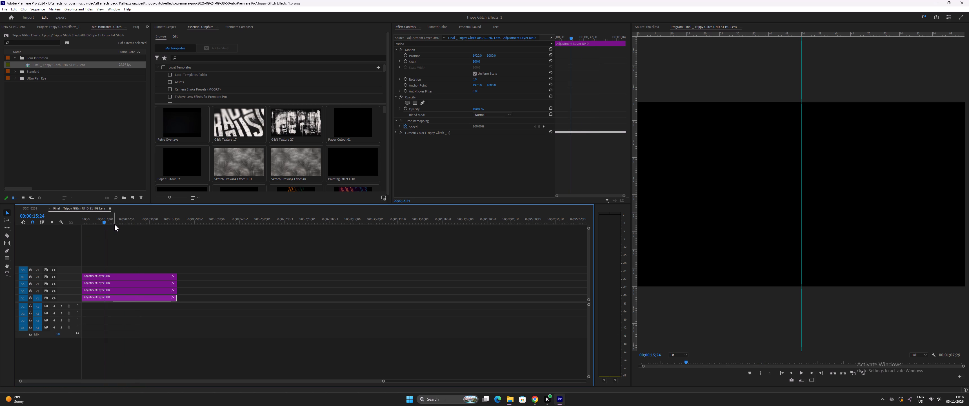
Save the Trippy Glitch Effects_1 project and the FUNK RAP MUSIC VIDEO project.
key(ctrl+s)
key(ctrl+s)
click(32, 208)
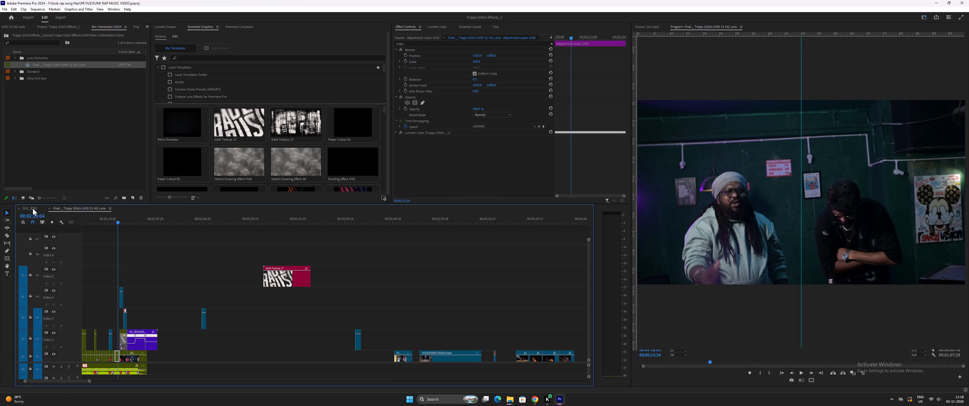
key(ctrl+s)
Copy the four stacked adjustment layers from the lens distortion sequence onto Video 3 to Video 6 of the music video sequence, above the loose clips.
click(81, 209)
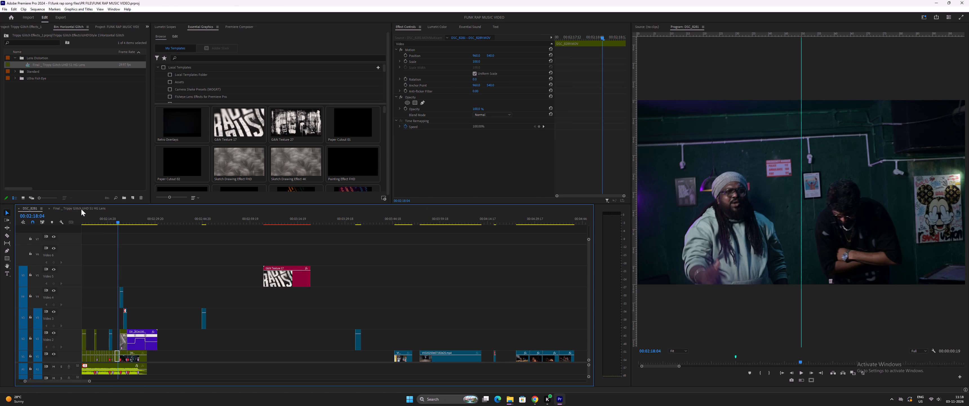
drag(120, 250, 153, 304)
double_click(137, 284)
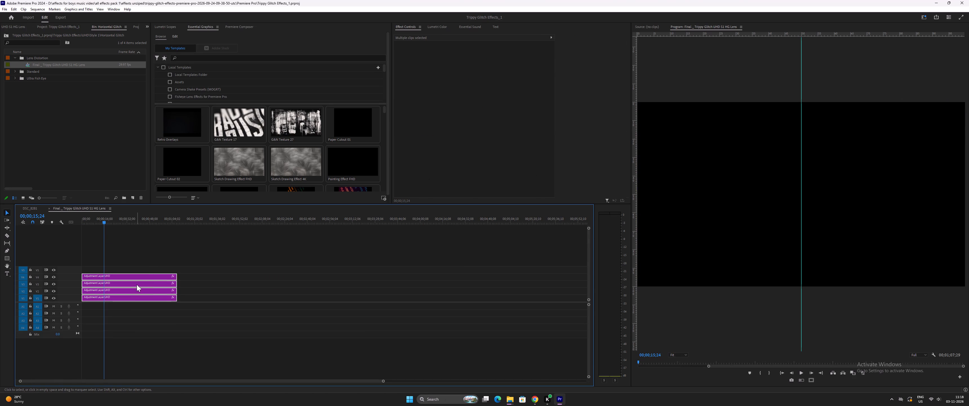
drag(137, 284, 34, 208)
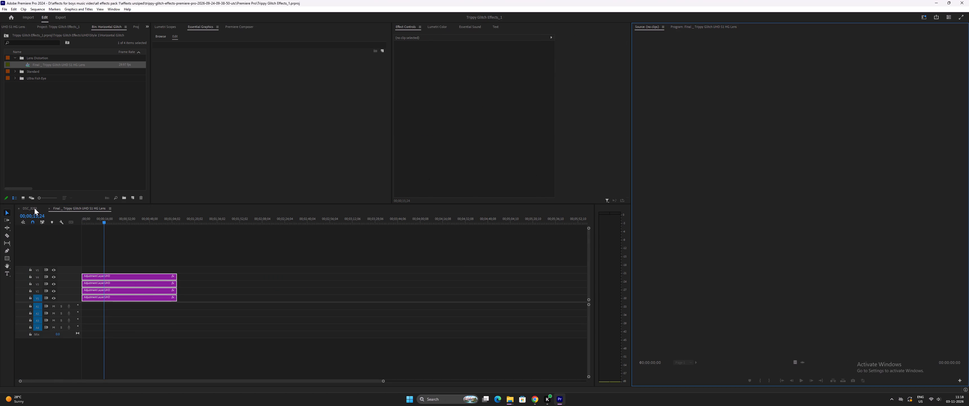
drag(34, 208, 32, 208)
drag(32, 208, 166, 282)
drag(137, 275, 32, 208)
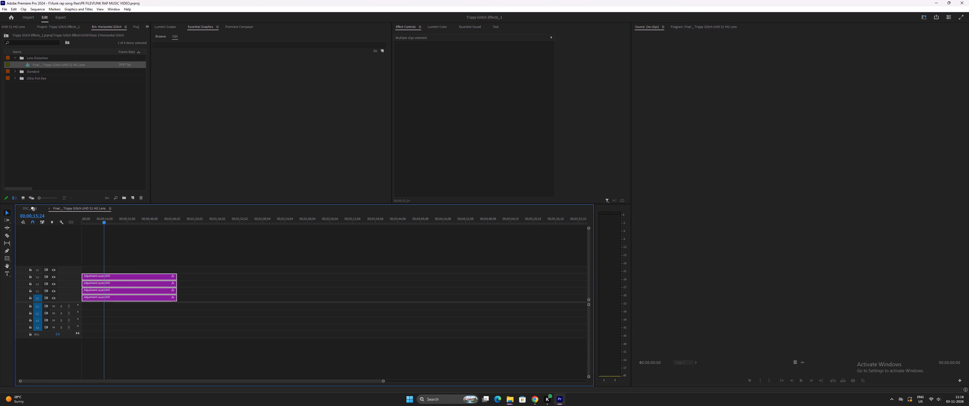
drag(32, 208, 477, 251)
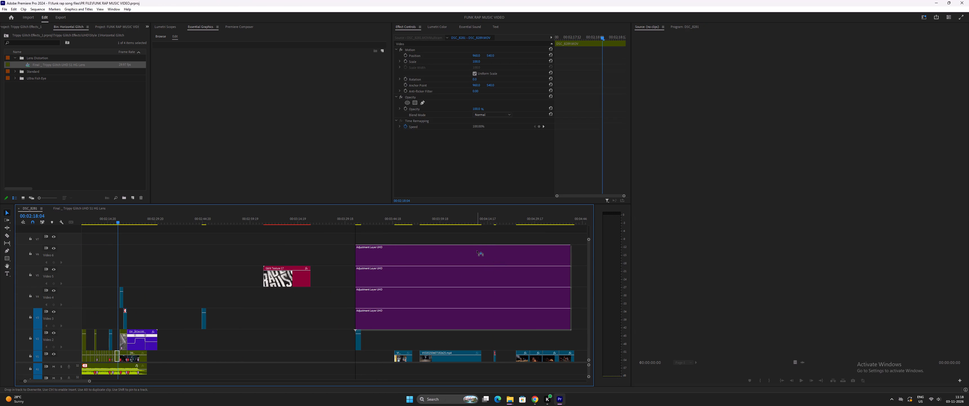
drag(477, 251, 477, 251)
Play the music video sequence under the lens distortion layers to examine the effect on the opening group shot and the corridor clip.
key(minus)
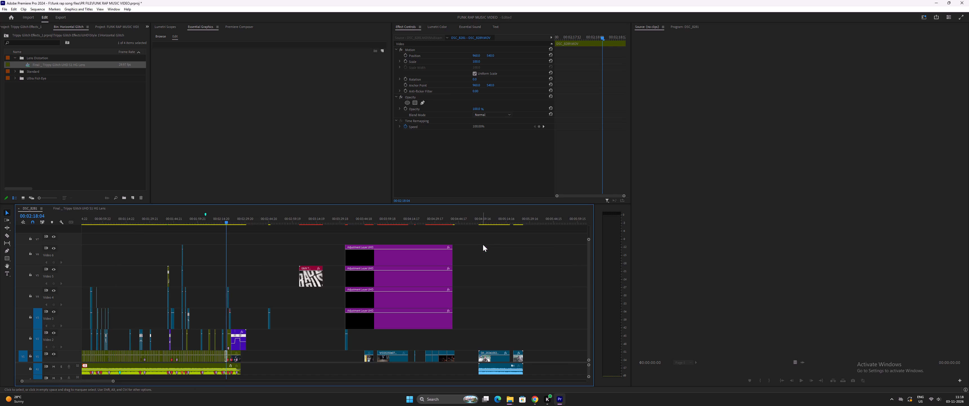
drag(427, 237, 449, 322)
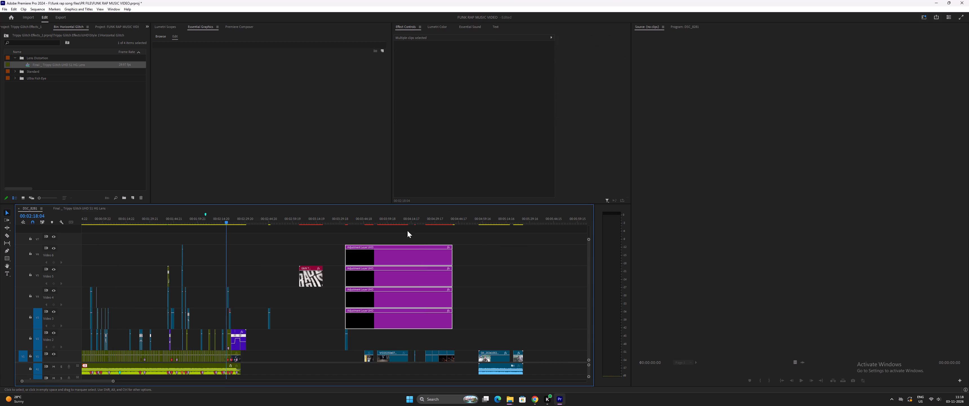
click(389, 218)
key(space)
text(==)
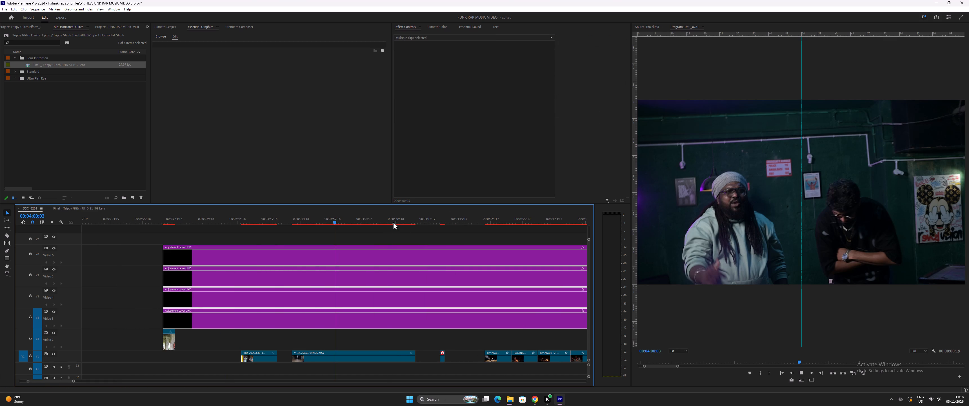
key(minus)
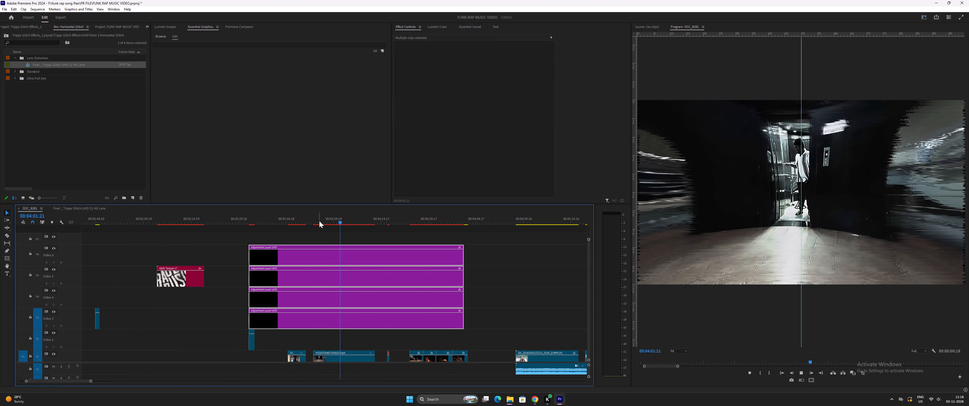
click(318, 221)
key(space)
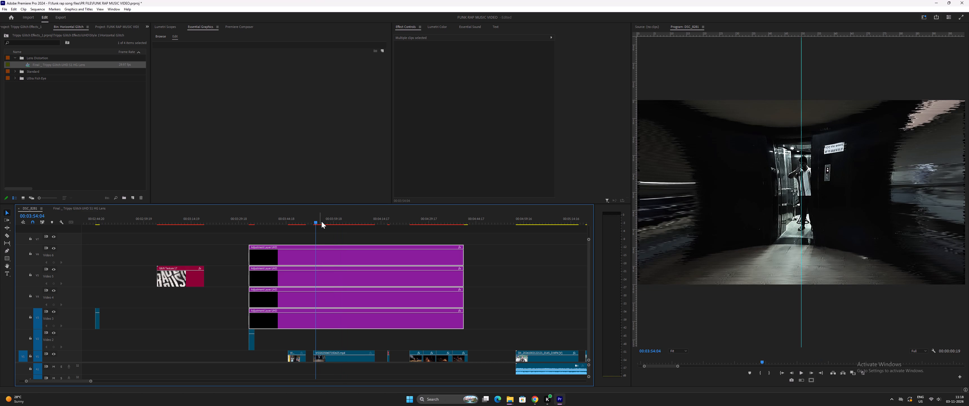
key(equal)
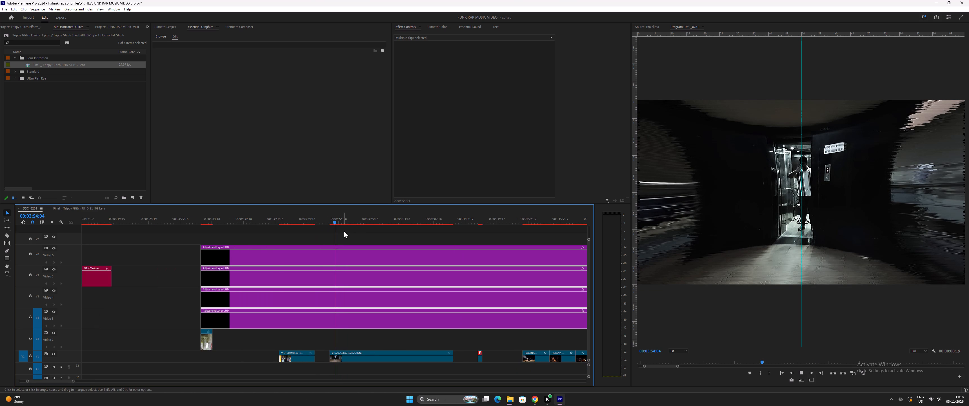
key(equal)
key(space)
click(227, 219)
key(space)
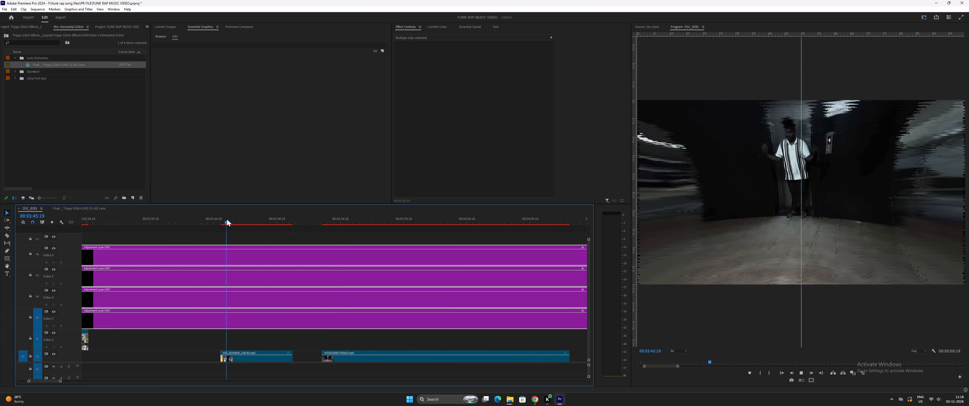
text(--)
key(equal)
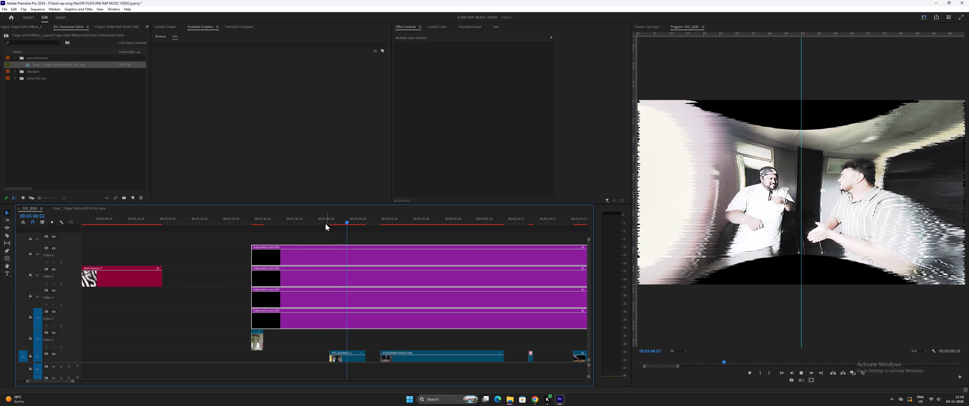
click(405, 218)
key(space)
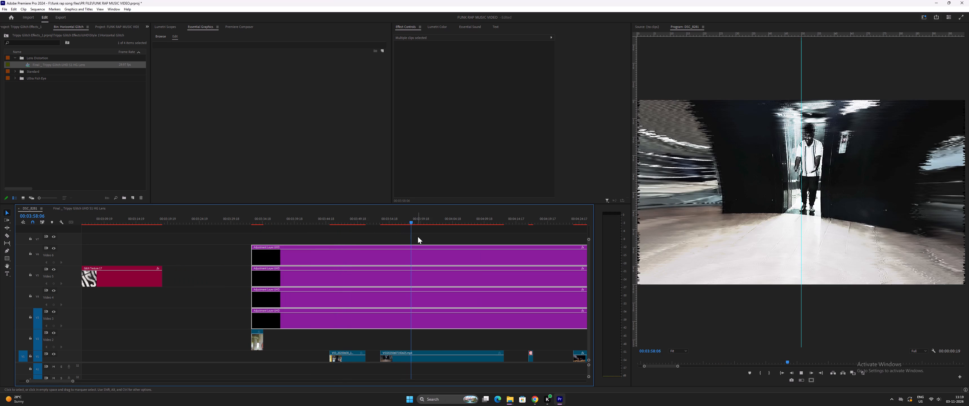
key(minus)
key(space)
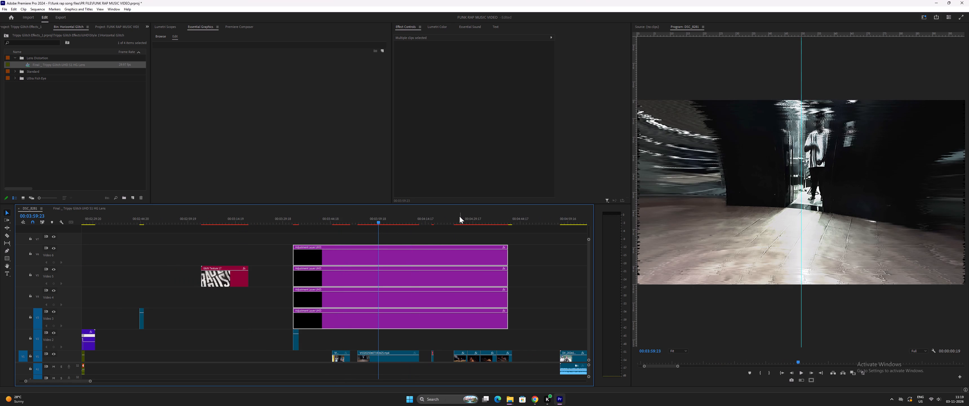
Play the dark campfire clips beneath the lens distortion layers to examine how the glitch effect looks on them.
click(459, 216)
key(space)
text(===)
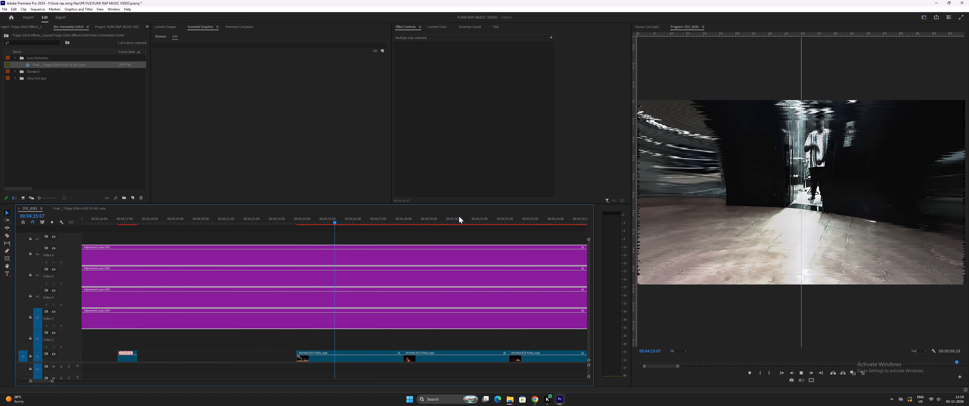
key(minus)
key(minus)
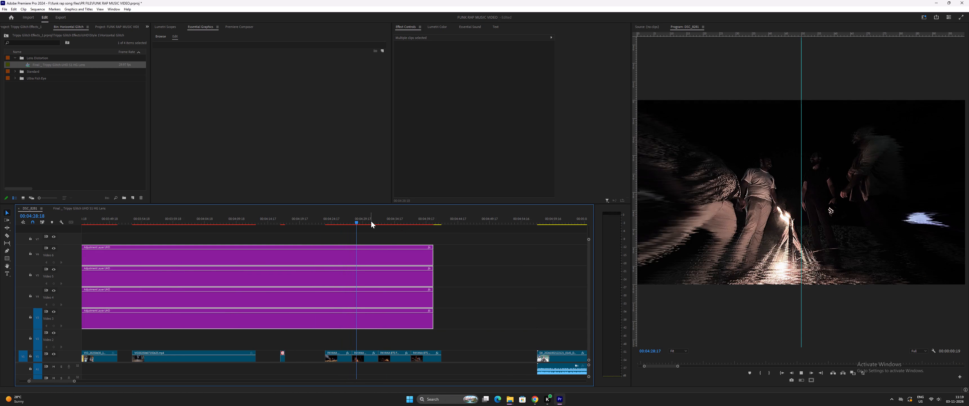
click(373, 219)
key(space)
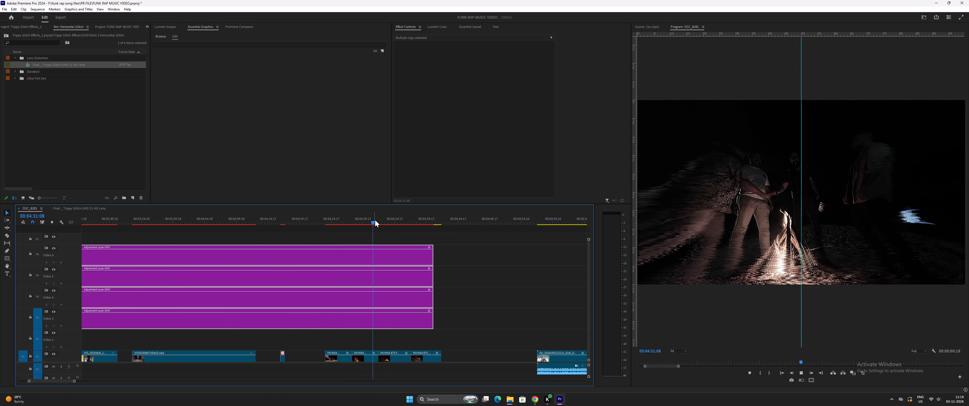
key(minus)
key(minus)
key(minus)
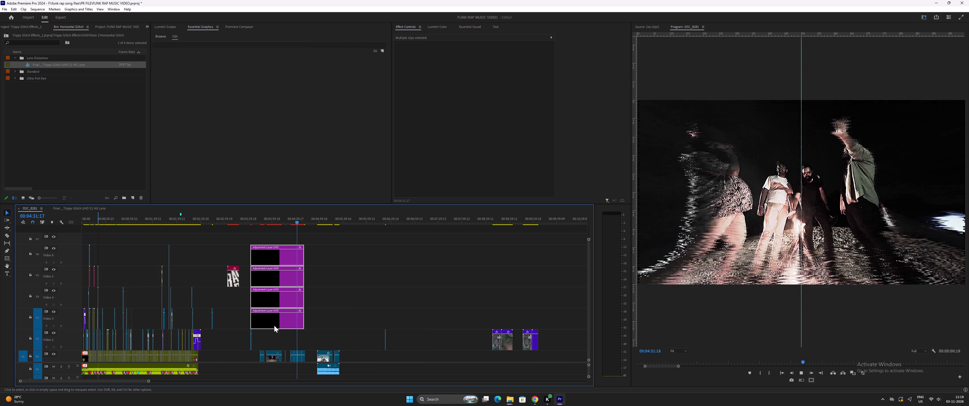
text(==)
key(minus)
key(minus)
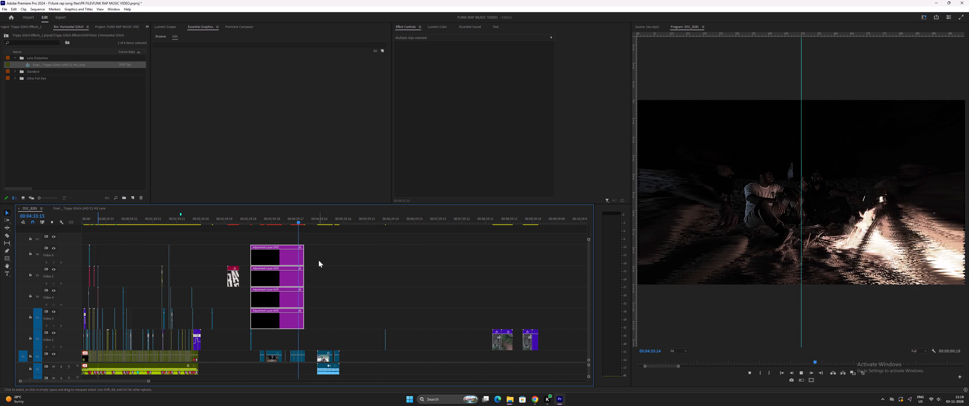
key(space)
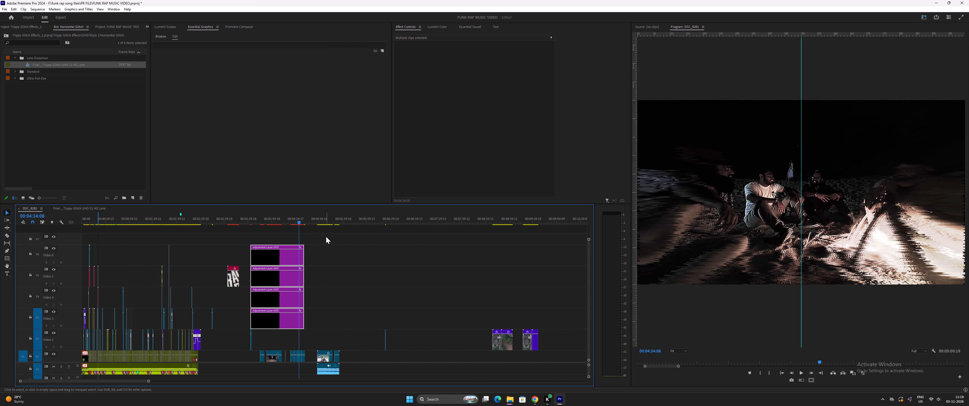
Place the Standard horizontal glitch sequence's adjustment layers on Video 4 and Video 5 of the music video sequence, starting above the first selfie clip.
click(326, 237)
click(16, 71)
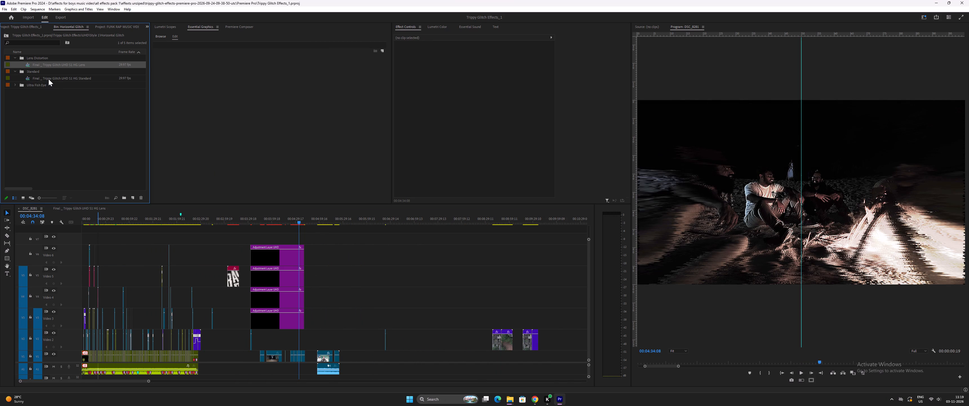
drag(50, 78, 321, 259)
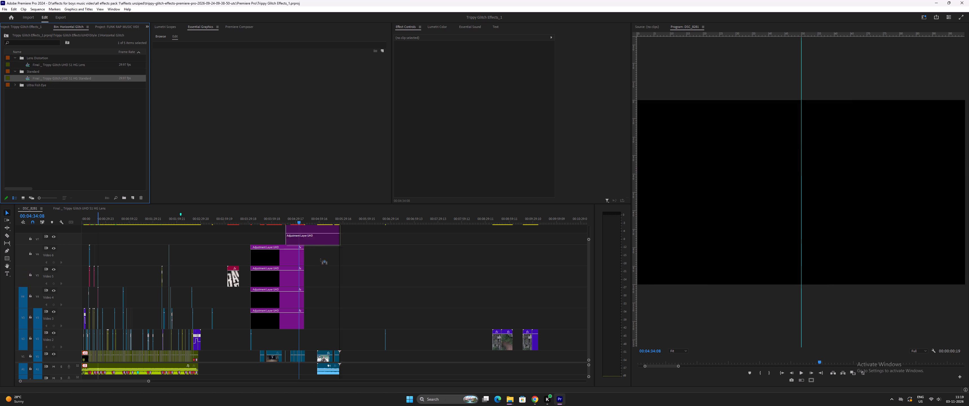
drag(321, 259, 343, 293)
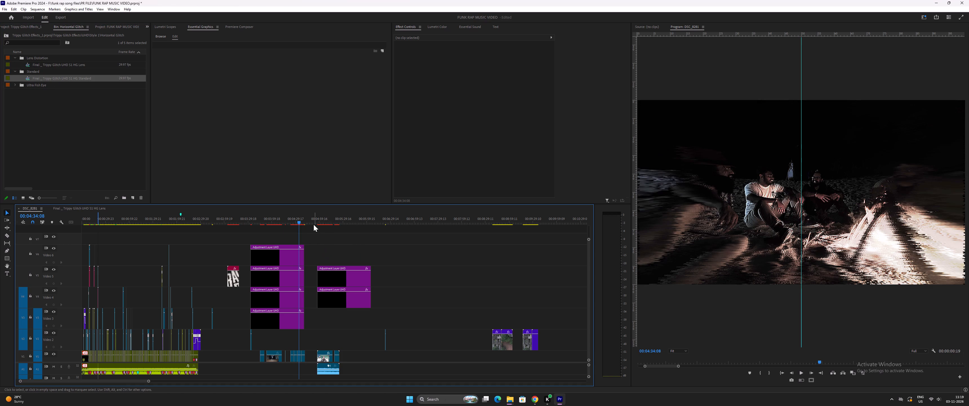
Play the first selfie clip under the Standard glitch layers to examine the effect.
drag(314, 221, 324, 224)
key(equal)
key(equal)
key(equal)
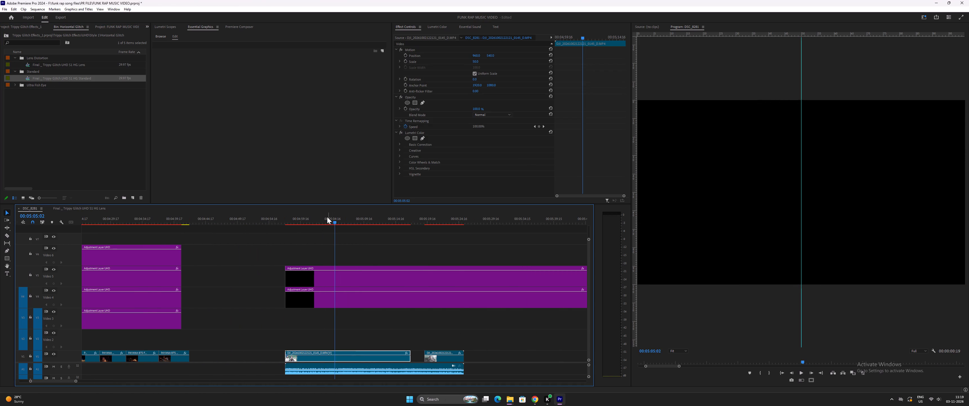
key(space)
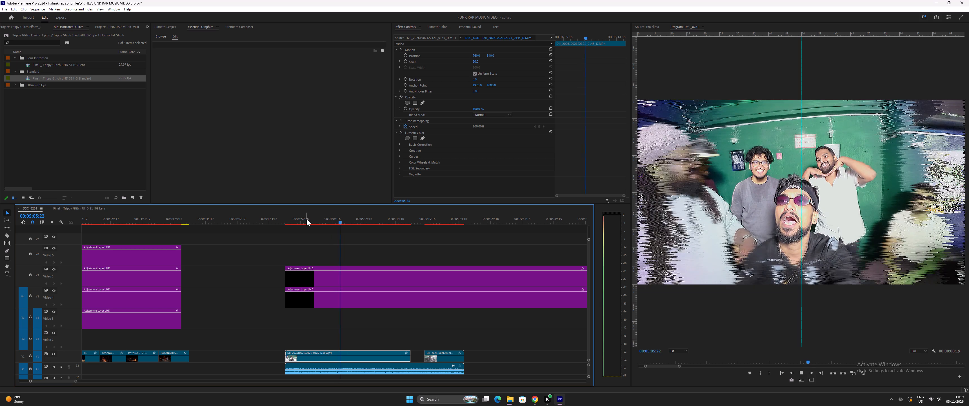
key(space)
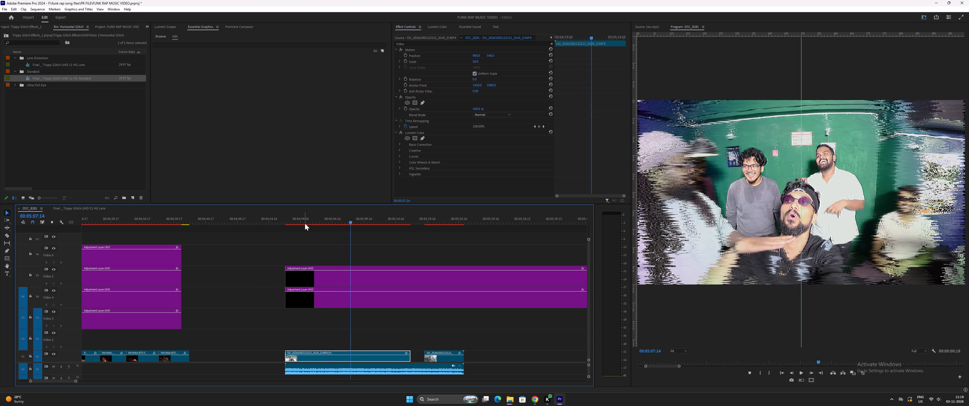
key(minus)
click(316, 221)
key(space)
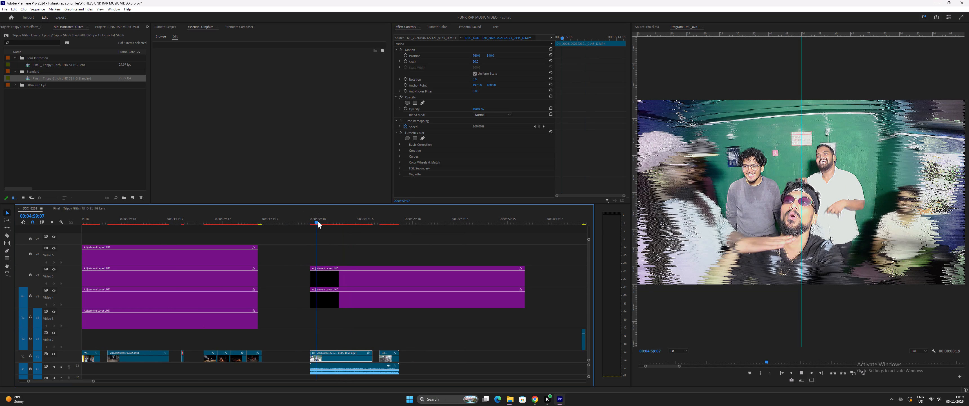
text(==)
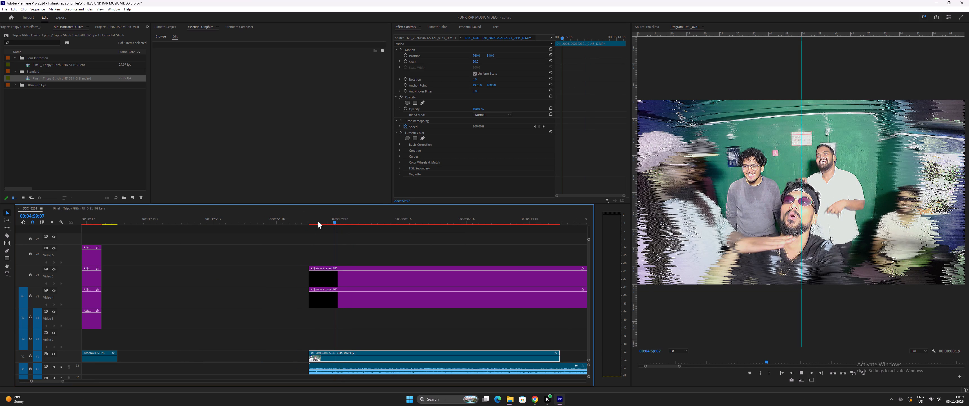
key(minus)
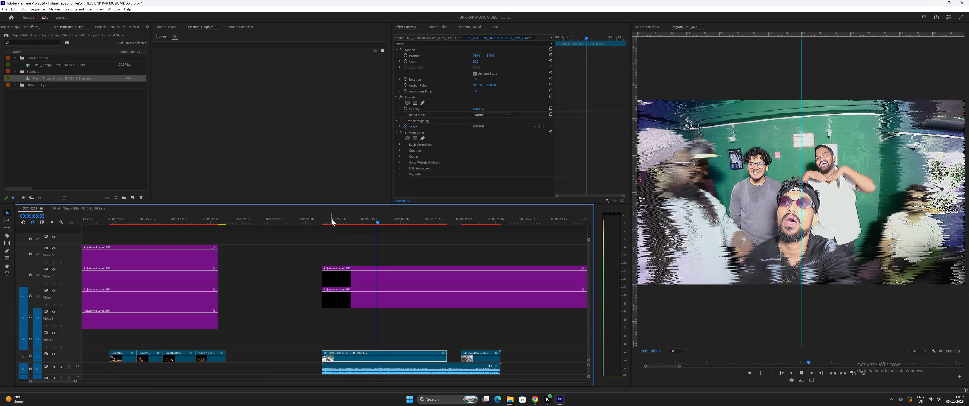
key(space)
Trim the end of both Standard glitch adjustment layers back to where the second selfie clip starts.
key(minus)
key(minus)
key(minus)
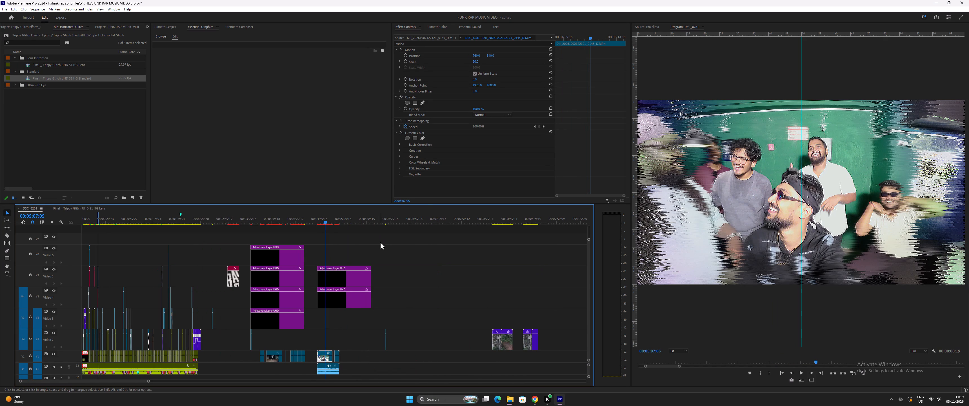
key(equal)
key(equal)
key(minus)
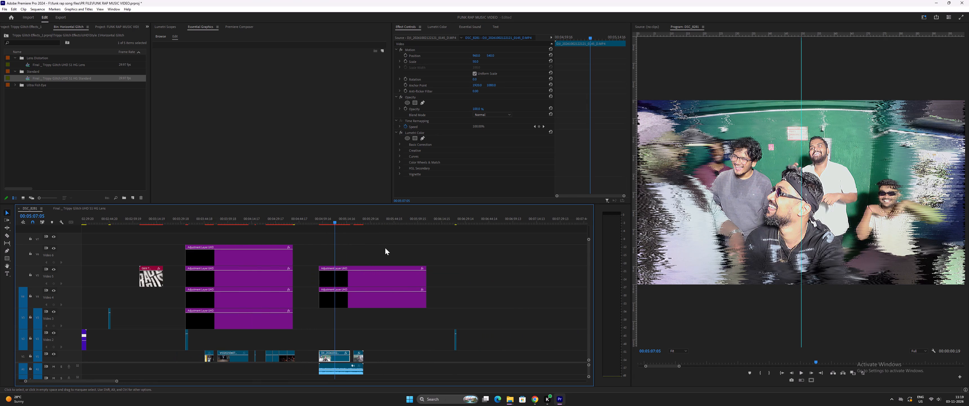
drag(382, 247, 395, 304)
drag(423, 280, 348, 271)
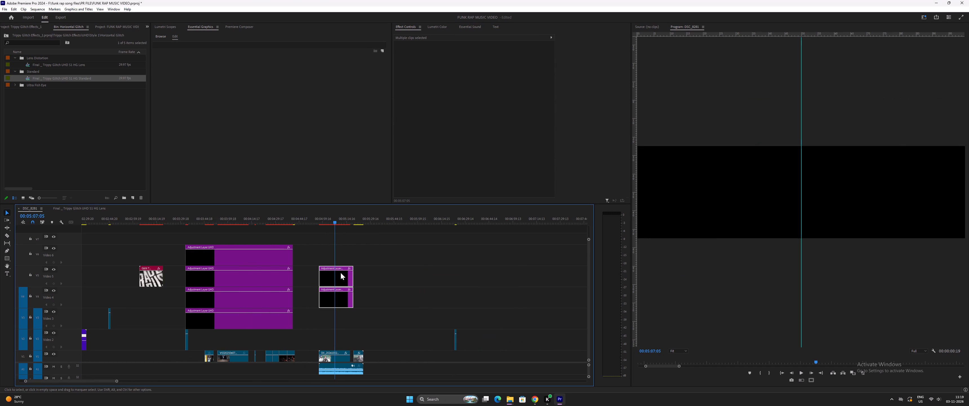
Place the Ultra Fish Eye glitch sequence's adjustment layers on Video 3 to Video 5, just after the shortened Standard layers.
click(15, 83)
drag(53, 92, 376, 322)
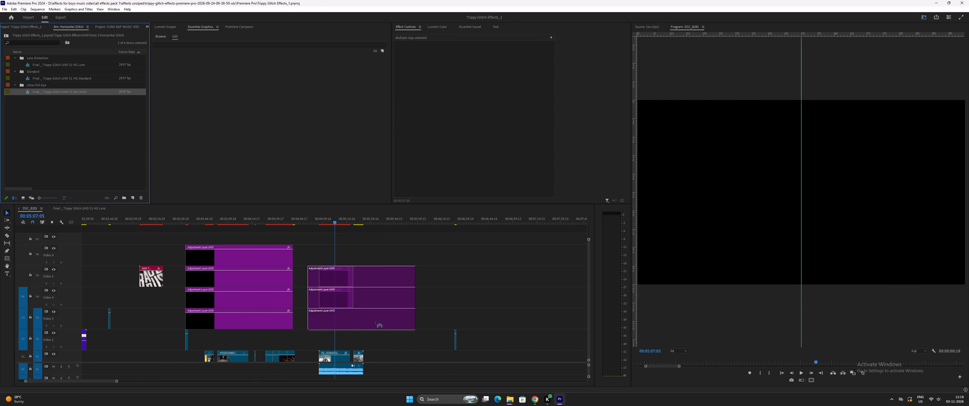
drag(376, 322, 411, 315)
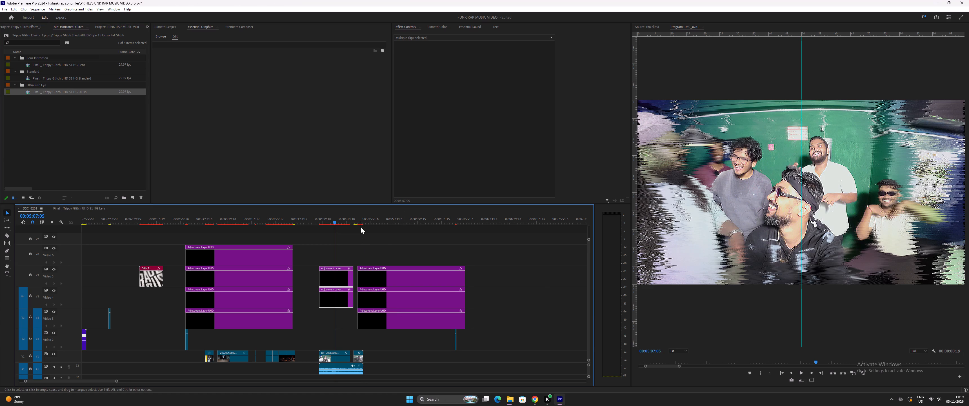
Move both selfie clips with their audio about 12 seconds later, so they run beneath the Ultra Fish Eye layers.
click(360, 218)
key(equal)
text(==)
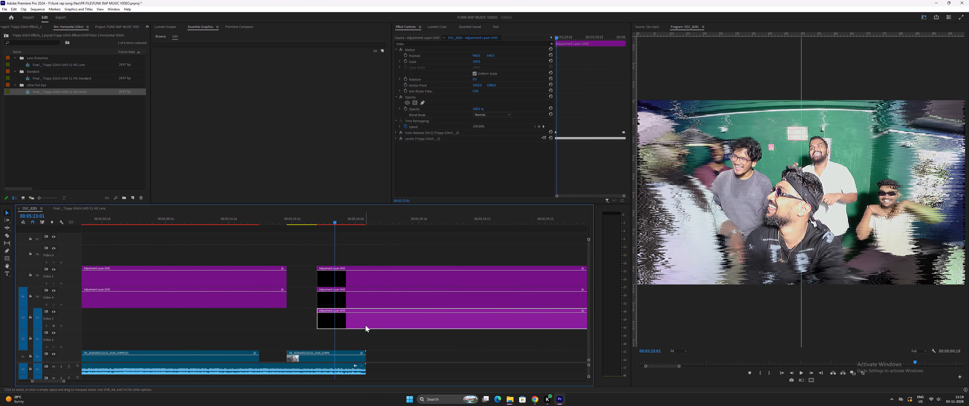
key(minus)
key(minus)
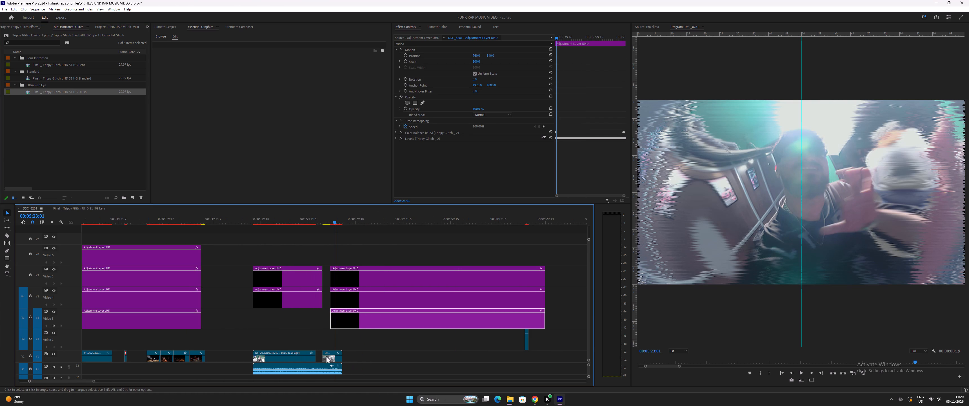
drag(285, 337, 346, 377)
drag(332, 359, 371, 361)
Play the moved selfie clips beneath the Ultra Fish Eye layers to examine the effect.
key(space)
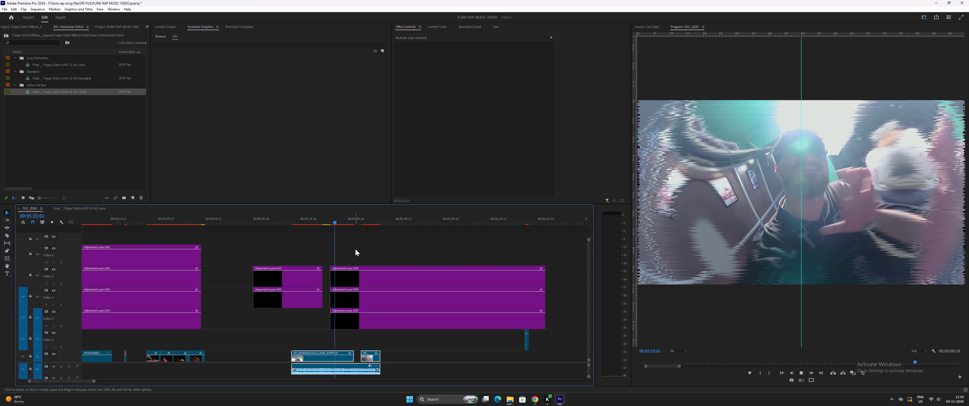